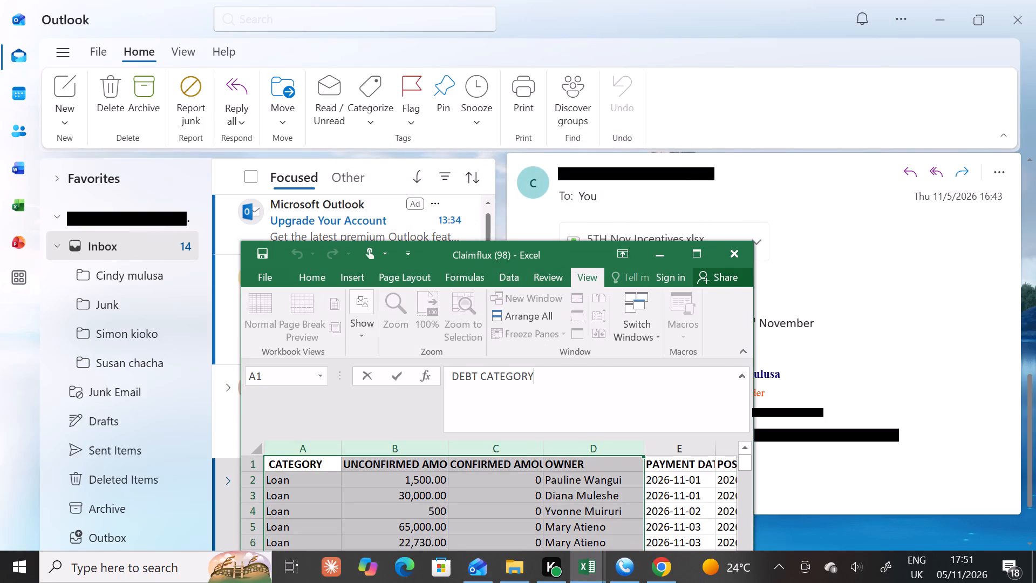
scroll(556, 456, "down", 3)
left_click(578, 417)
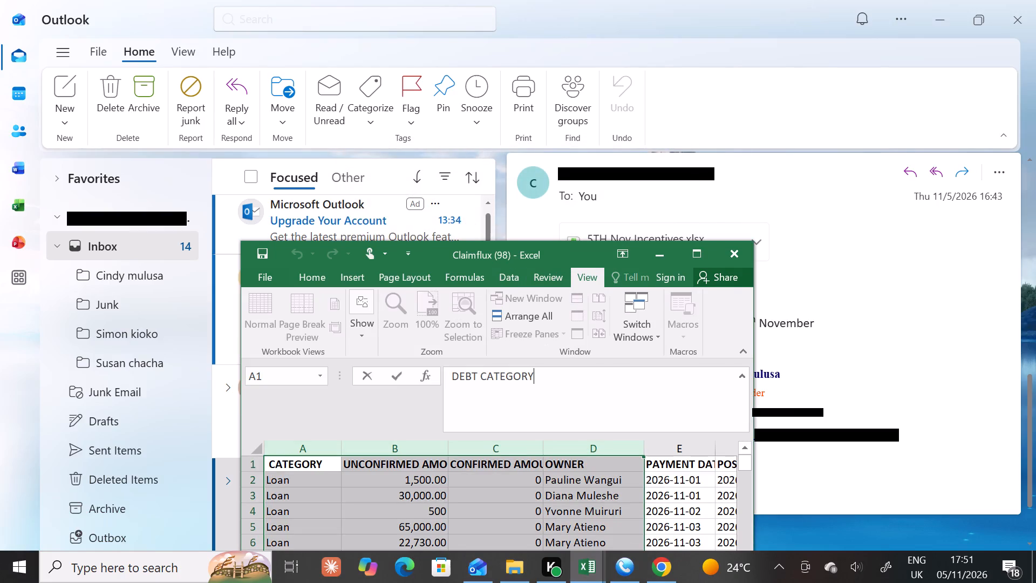
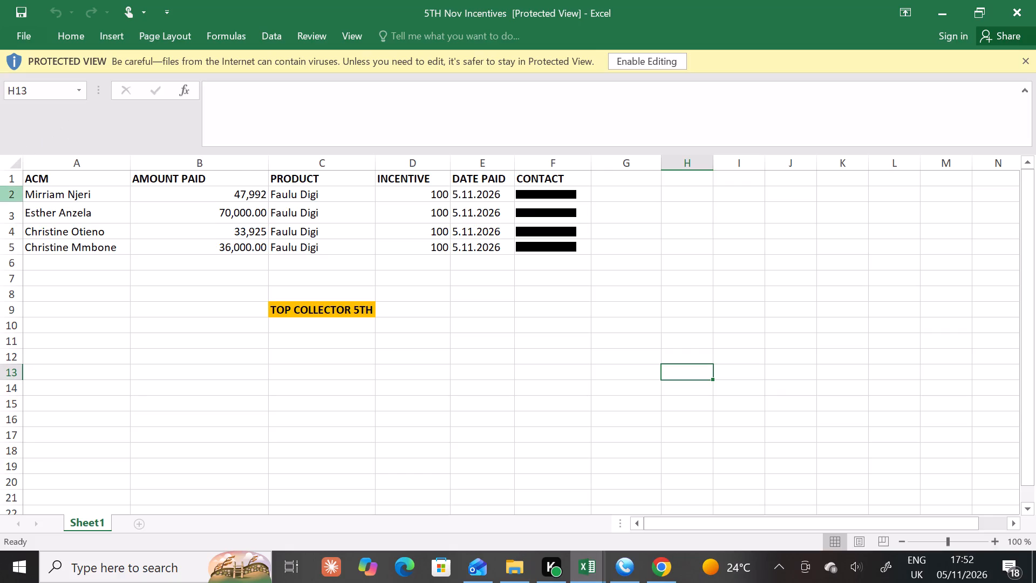
Copy the incentives table, headers included, as range A1:I6 in the 5TH Nov Incentives workbook.
left_click_drag(54, 185, 125, 256)
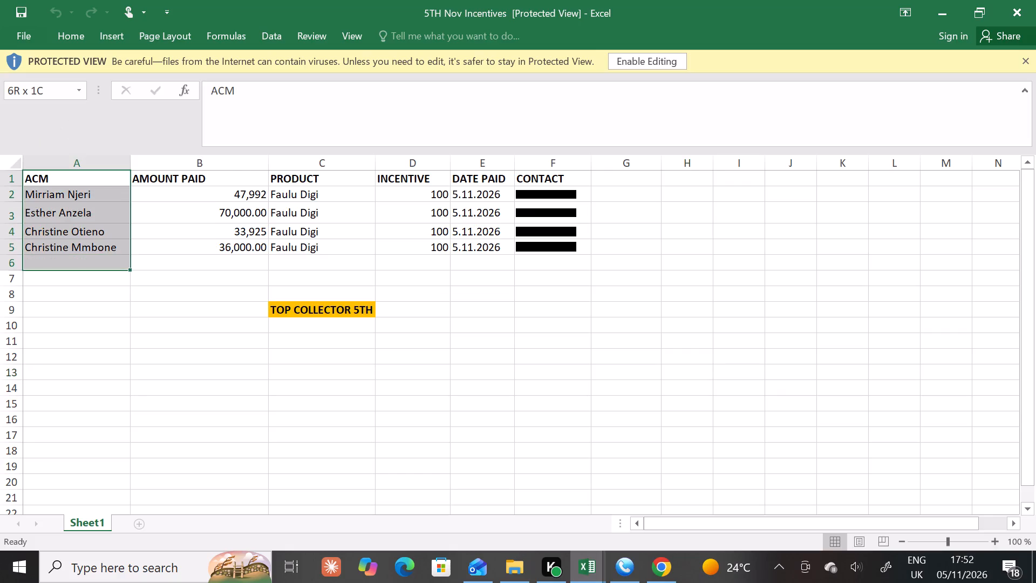
left_click_drag(125, 256, 740, 267)
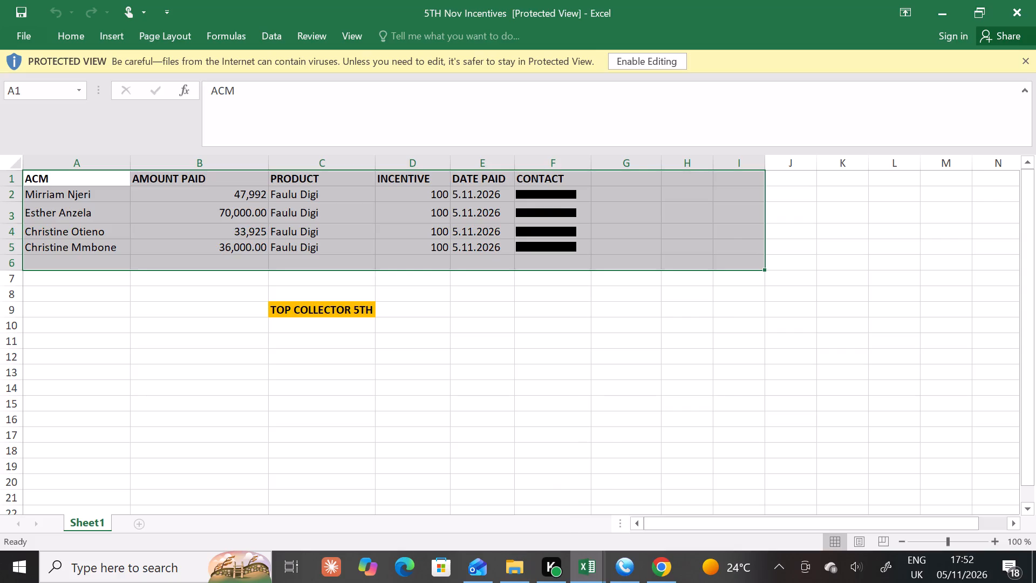
right_click(569, 241)
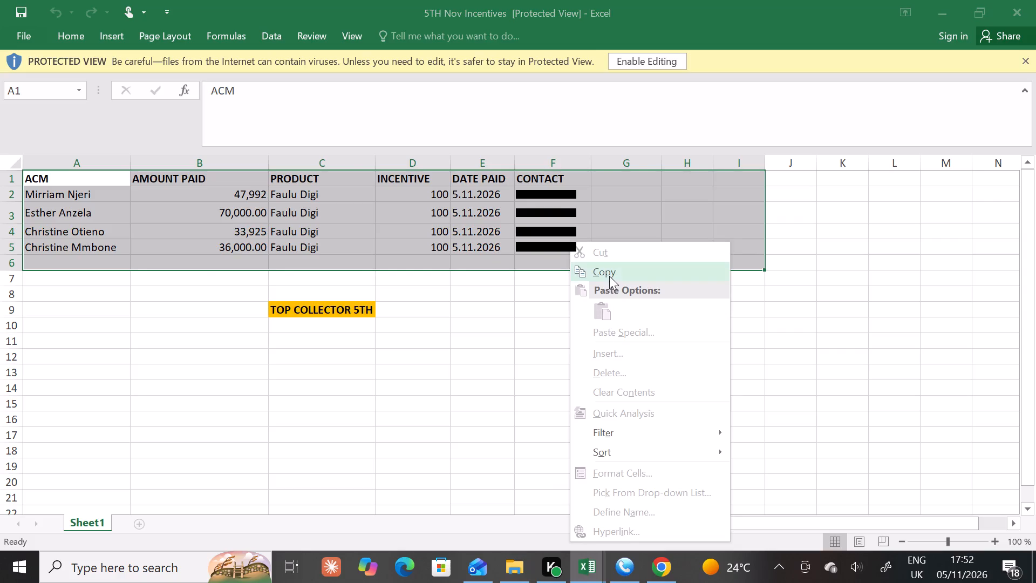
Copy the incentive table in cells A1:I6 of the 5TH Nov Incentives workbook.
left_click(609, 273)
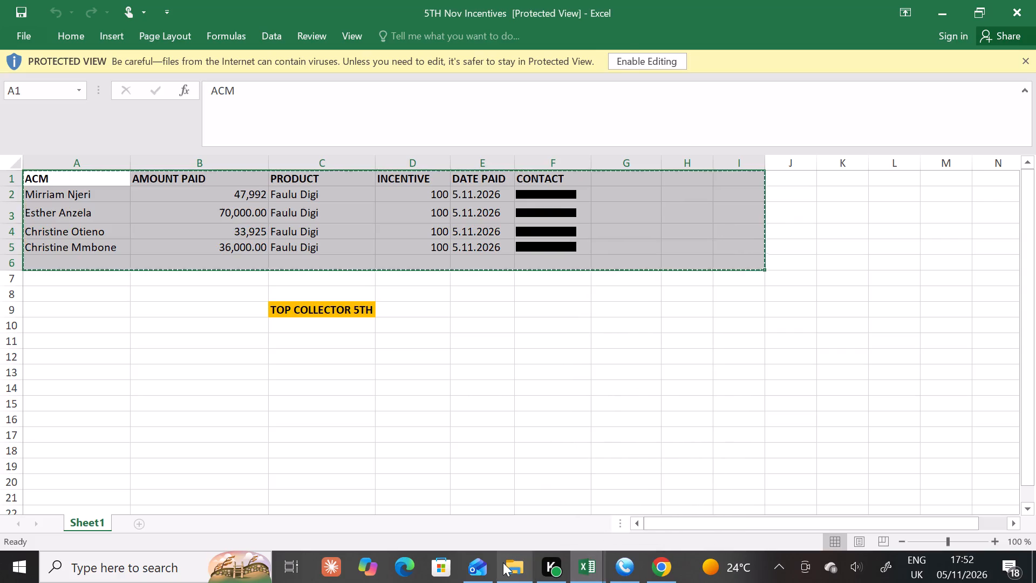
Switch to File Explorer and open the 4TH Nov Incentives workbook from the Downloads folder.
left_click(503, 562)
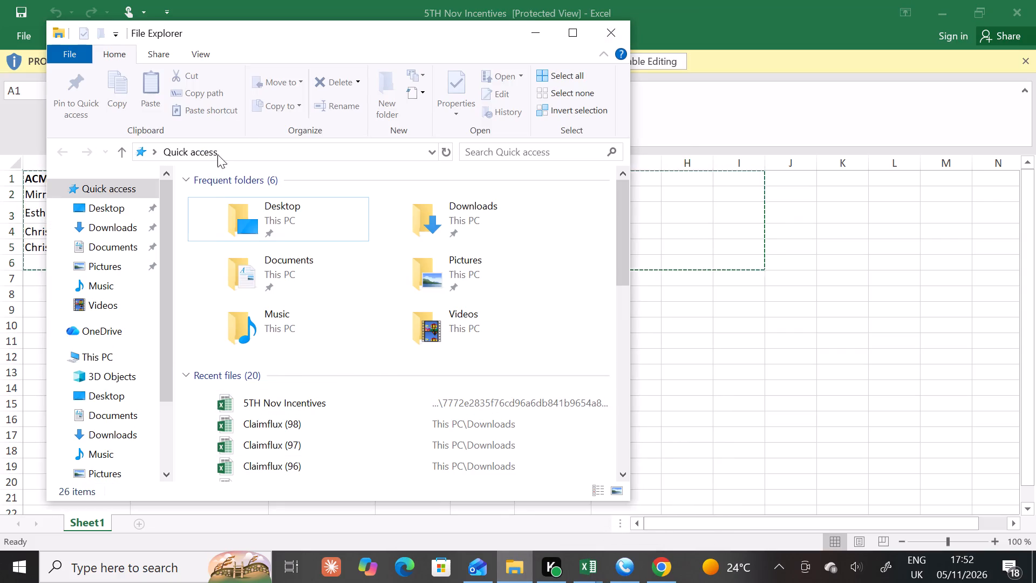
left_click(118, 227)
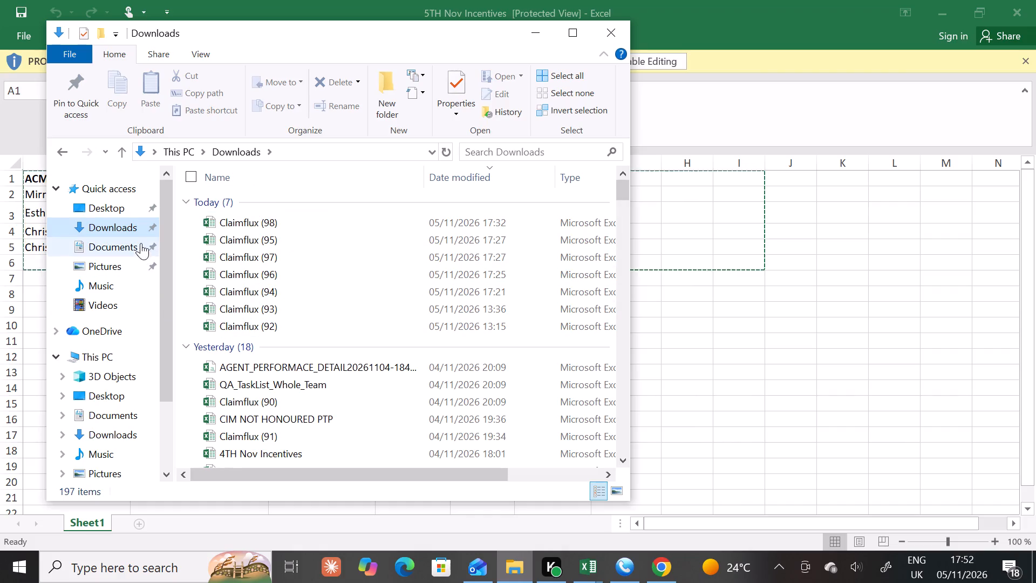
scroll(334, 323, "down", 2)
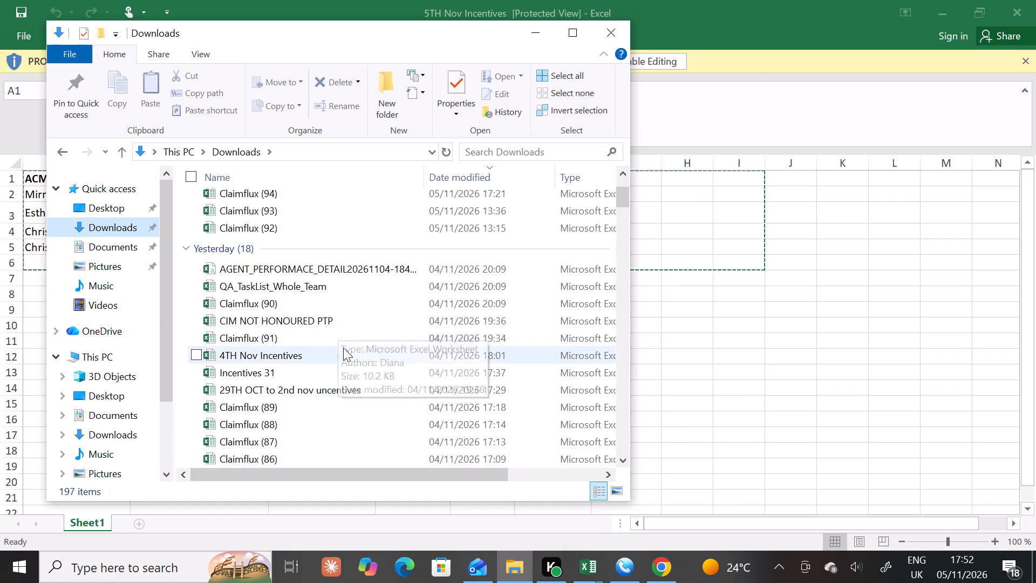
left_click(343, 348)
left_click(343, 348)
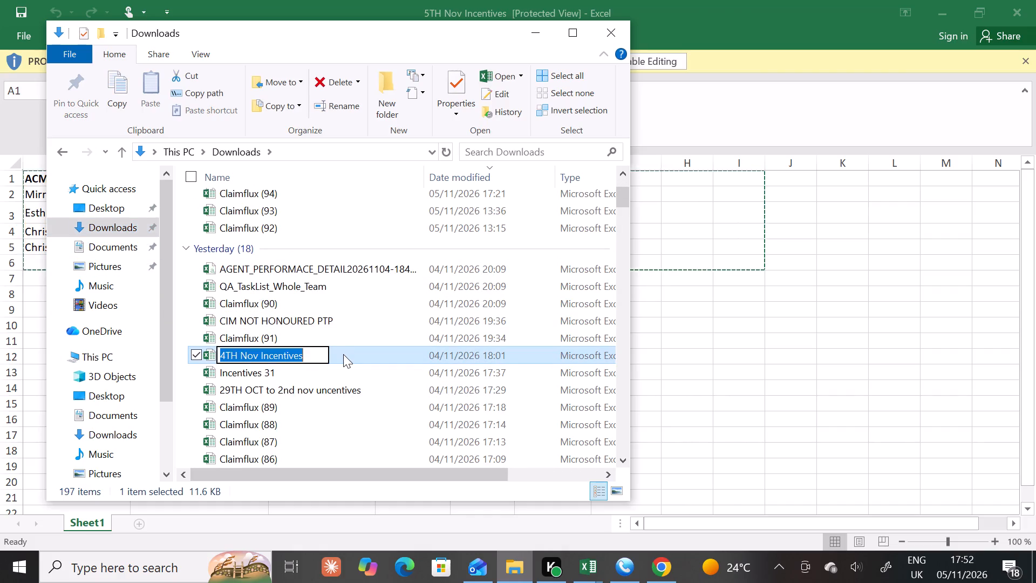
double_click(343, 354)
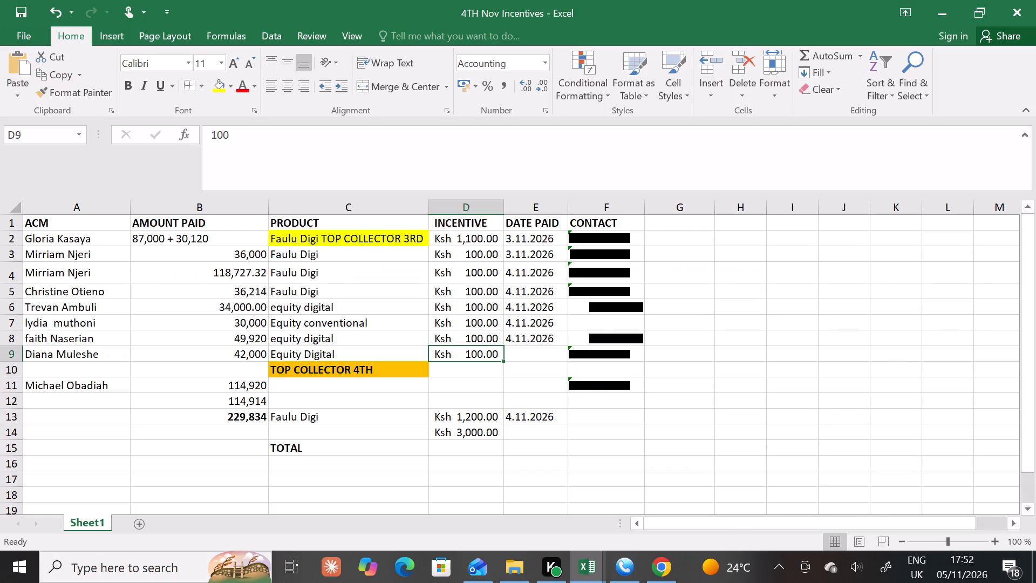
Paste the copied incentive table below the TOTAL row, starting at cell A19.
scroll(193, 409, "down", 3)
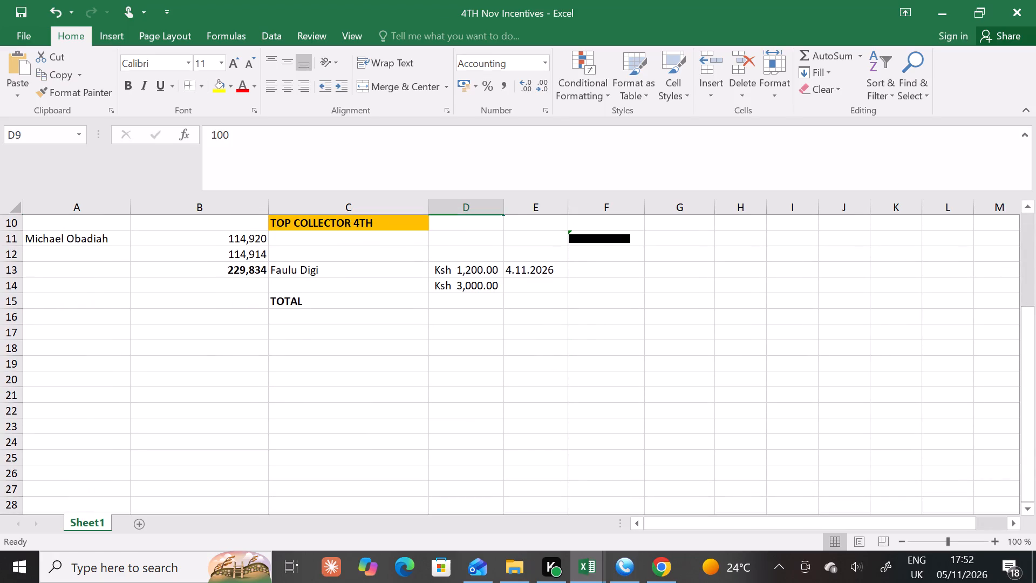
left_click(43, 356)
right_click(43, 356)
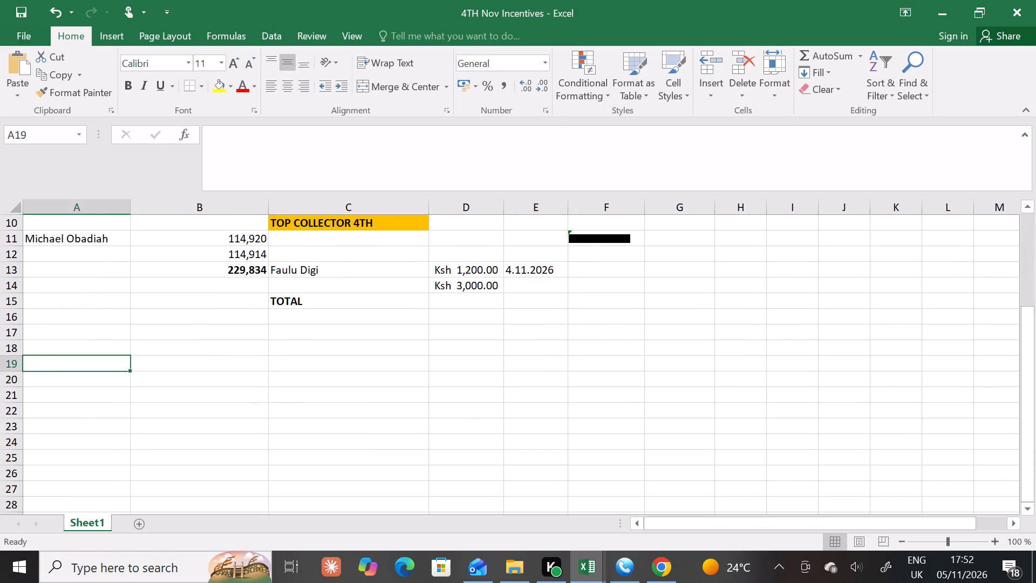
Paste the copied incentive table with its source formatting into the 4TH Nov Incentives sheet, starting at cell A19.
right_click(50, 362)
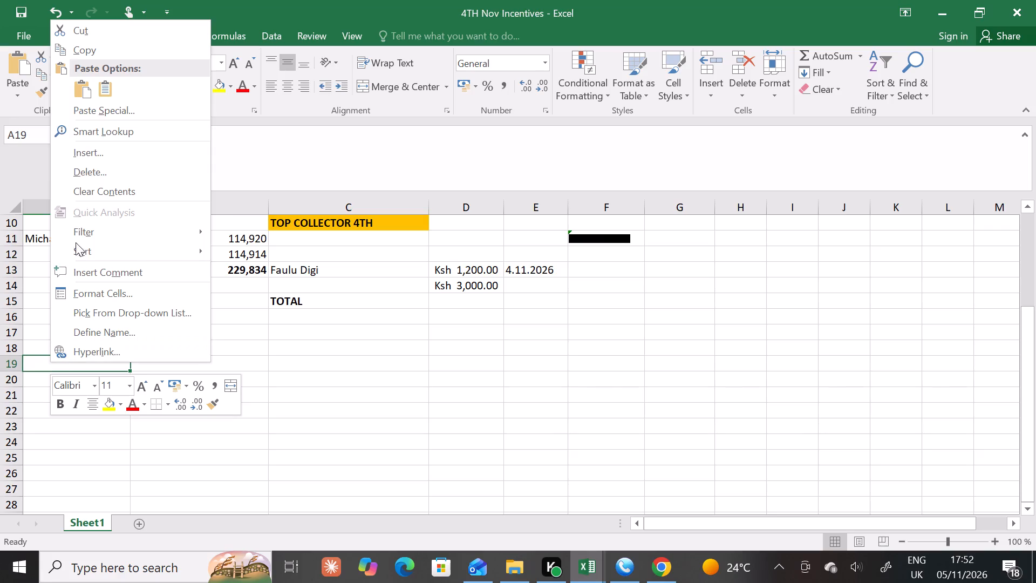
left_click(80, 83)
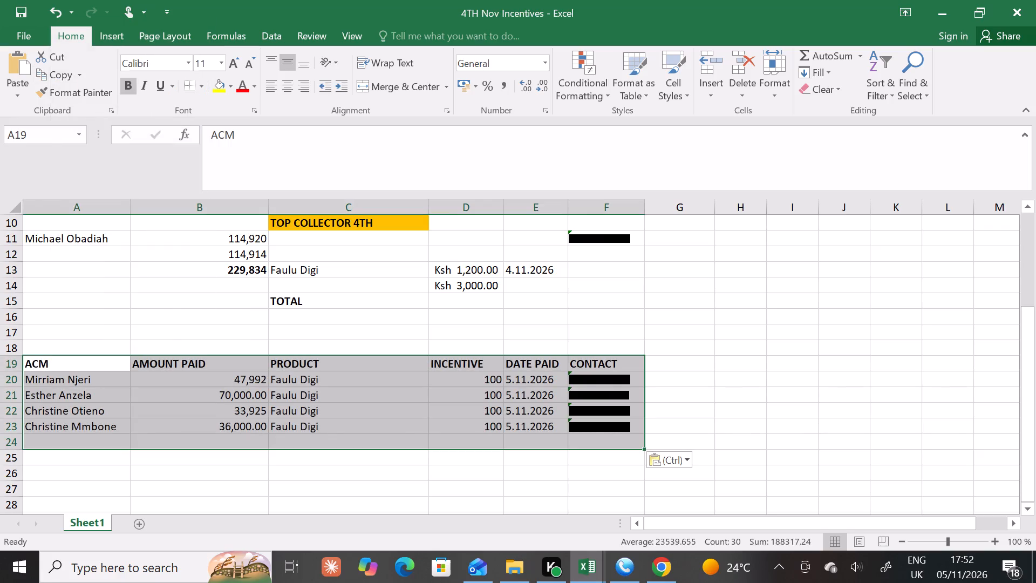
left_click(842, 365)
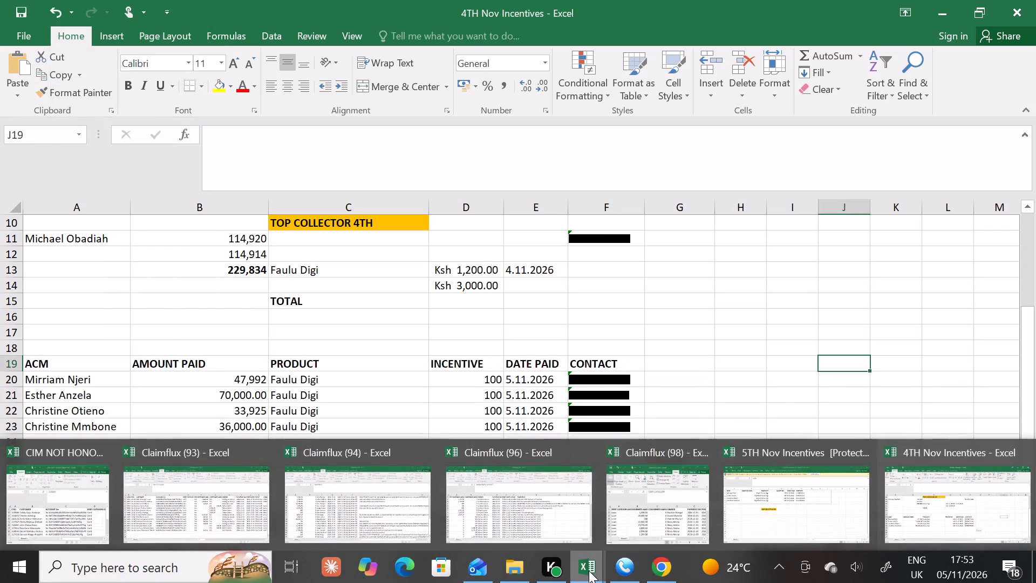
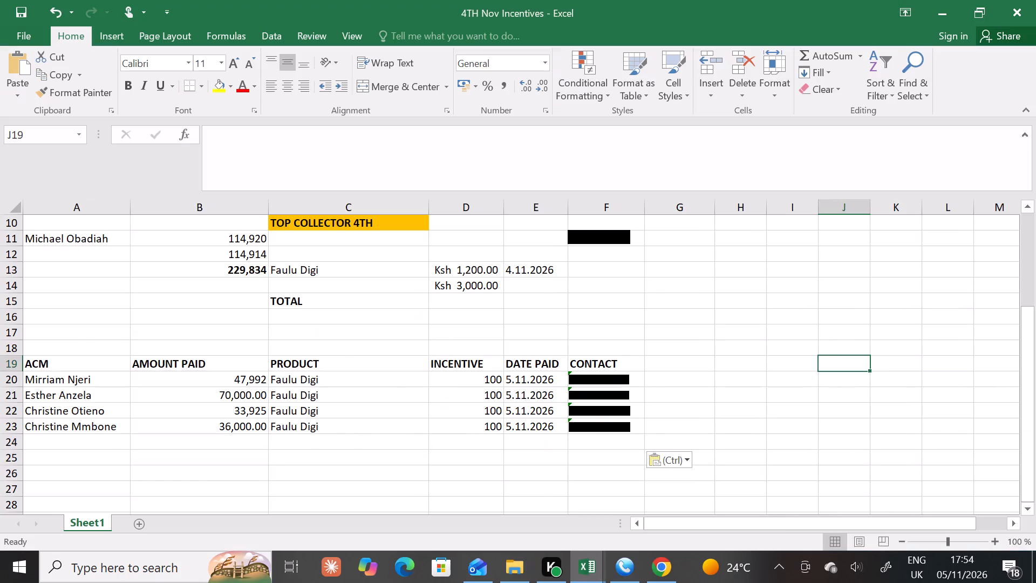
Select the empty cell A24 in the ACM column, directly below the last row of the pasted incentive table.
left_click(87, 446)
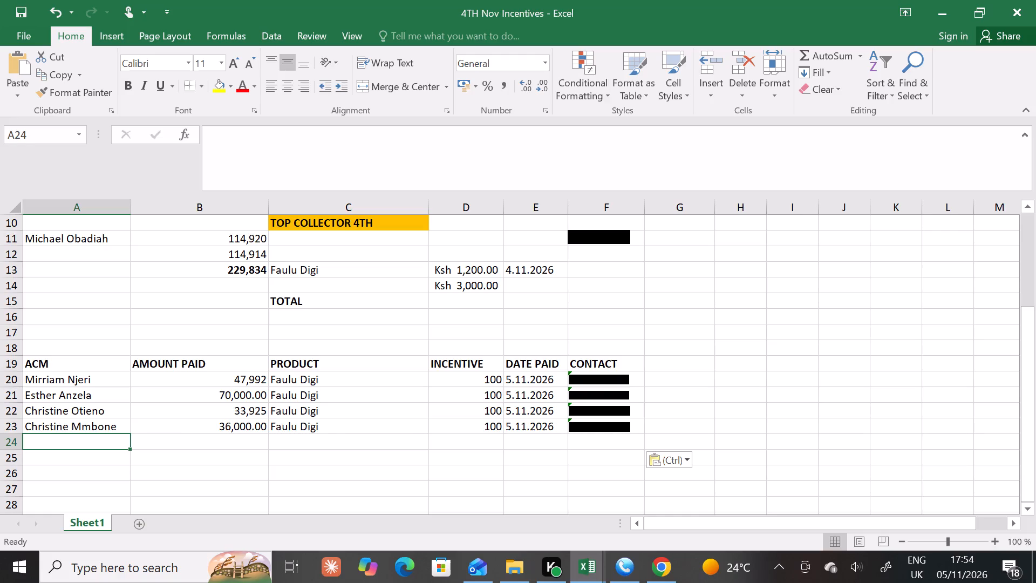
Add the next collector's name in cell A24 and an amount paid of 10,000 in B24.
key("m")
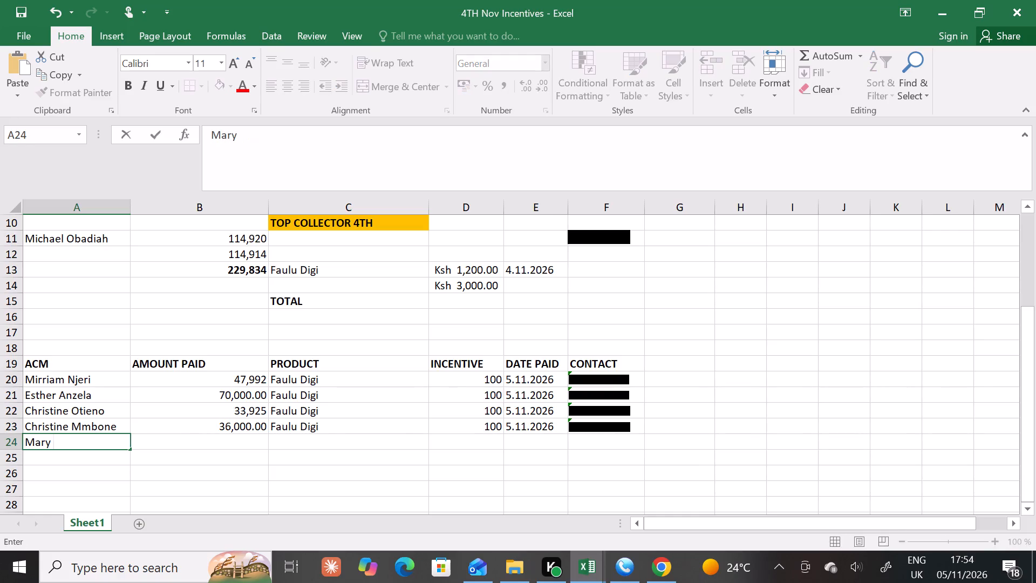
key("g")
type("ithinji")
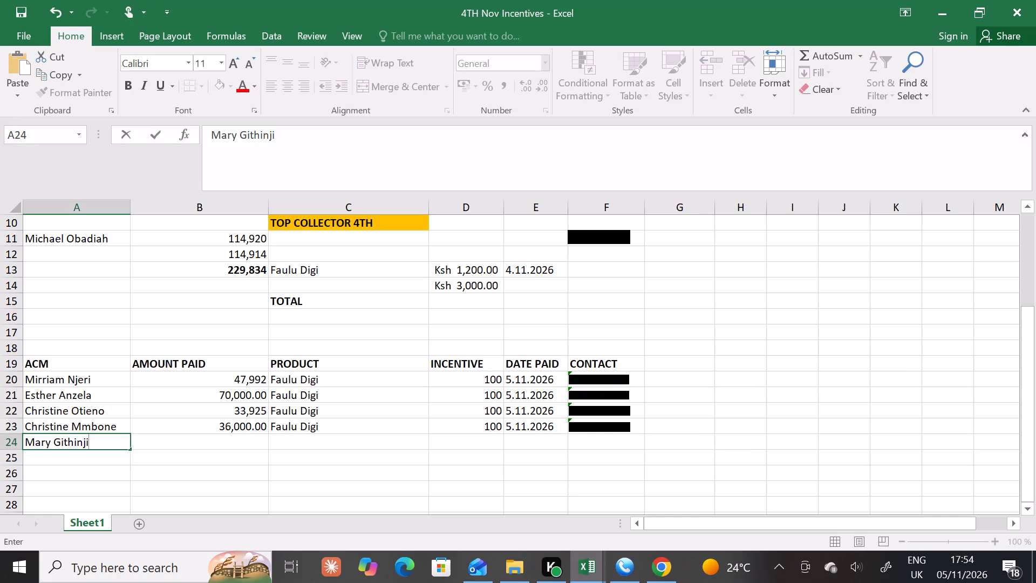
left_click(253, 437)
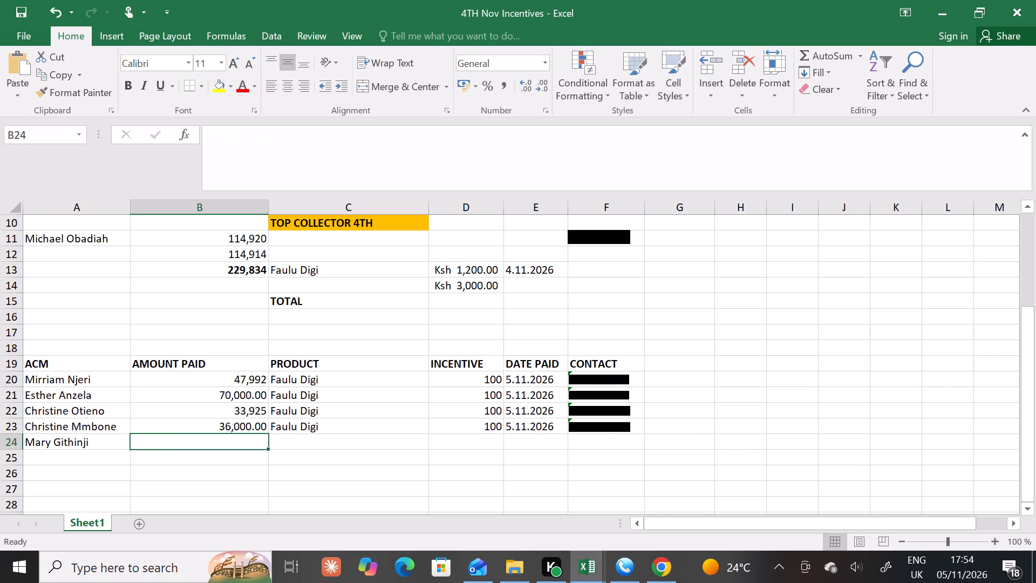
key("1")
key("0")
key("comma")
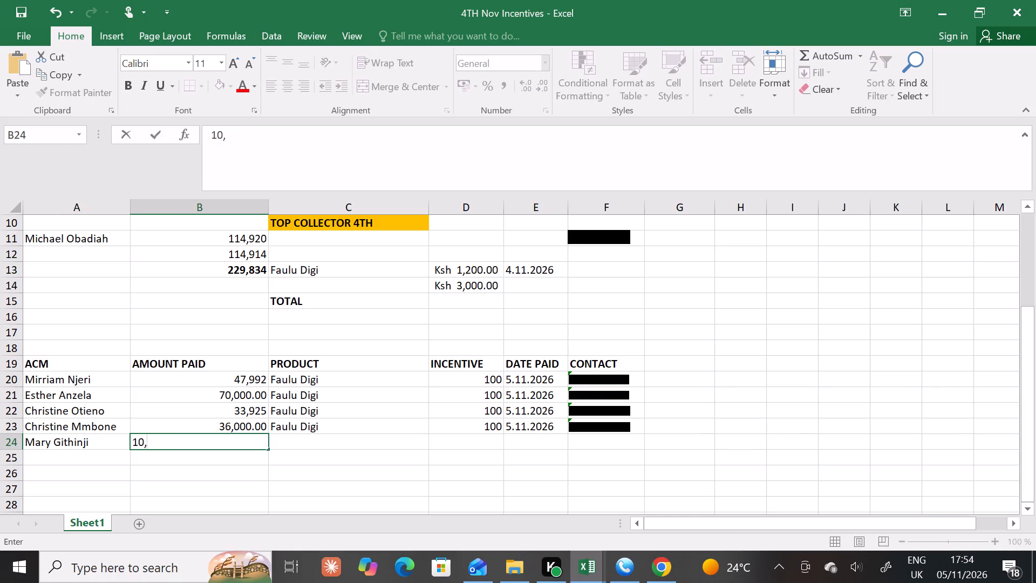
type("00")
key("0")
Enter the product lendplus in cell C24 and an incentive of 100 in D24.
left_click(303, 439)
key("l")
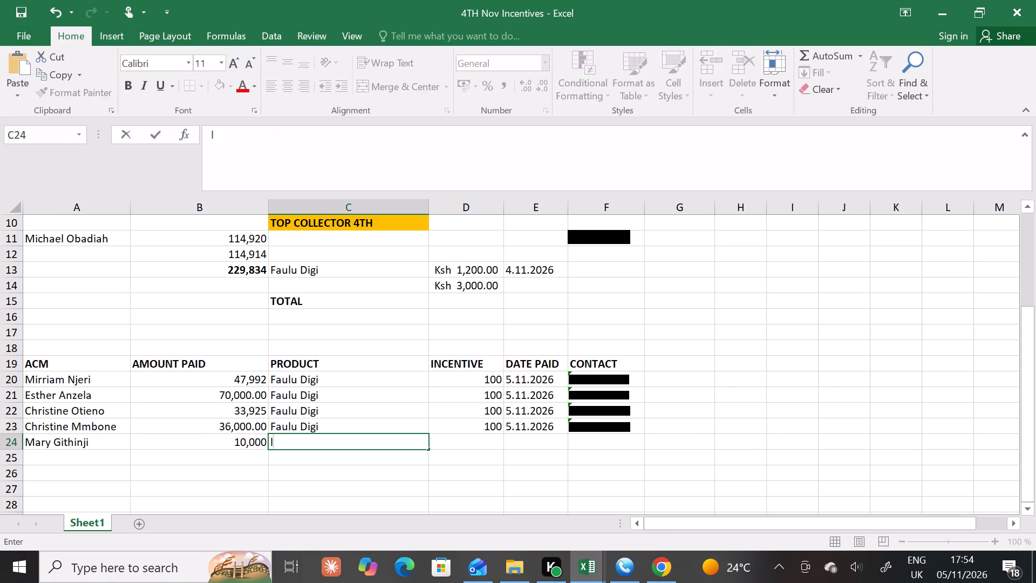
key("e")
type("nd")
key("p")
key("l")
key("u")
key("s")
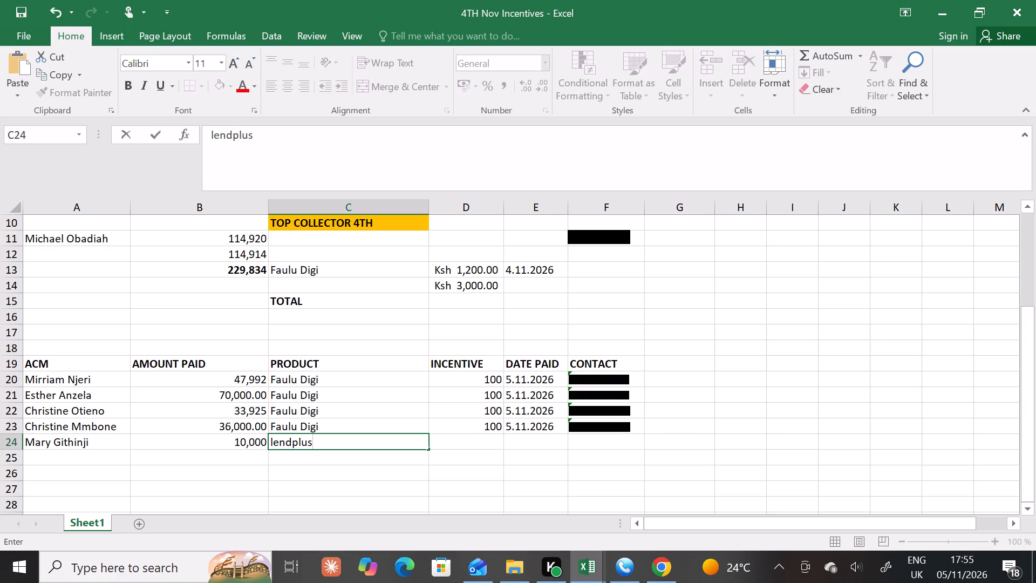
left_click(486, 445)
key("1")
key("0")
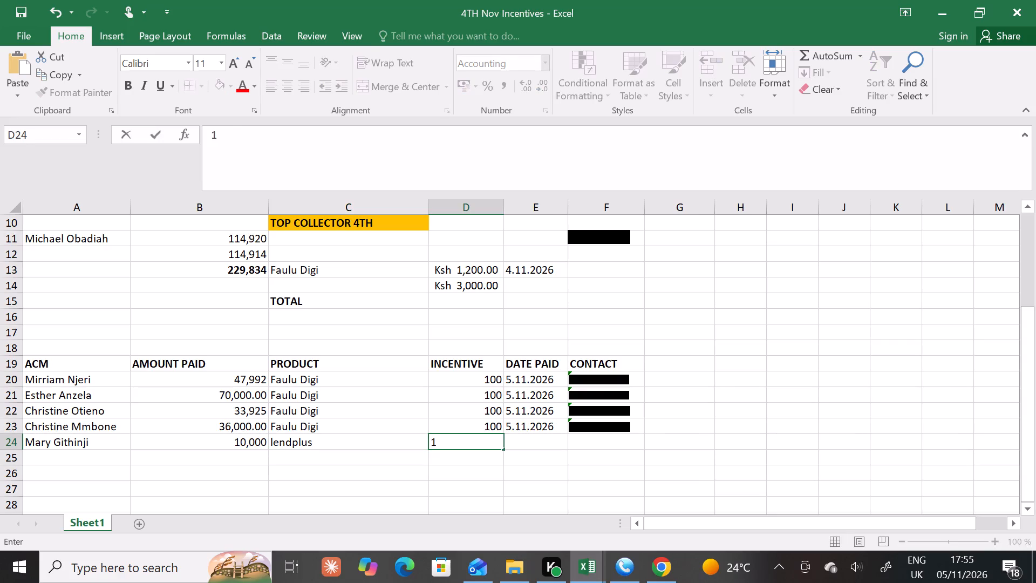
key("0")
Enter 5.11.2026 as the date paid for the new record in cell E24.
left_click(554, 438)
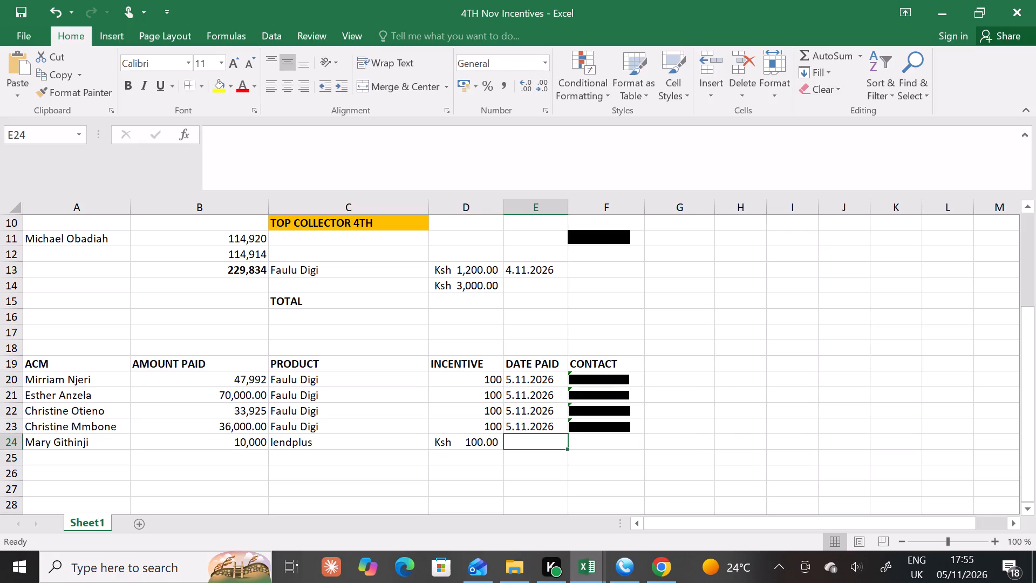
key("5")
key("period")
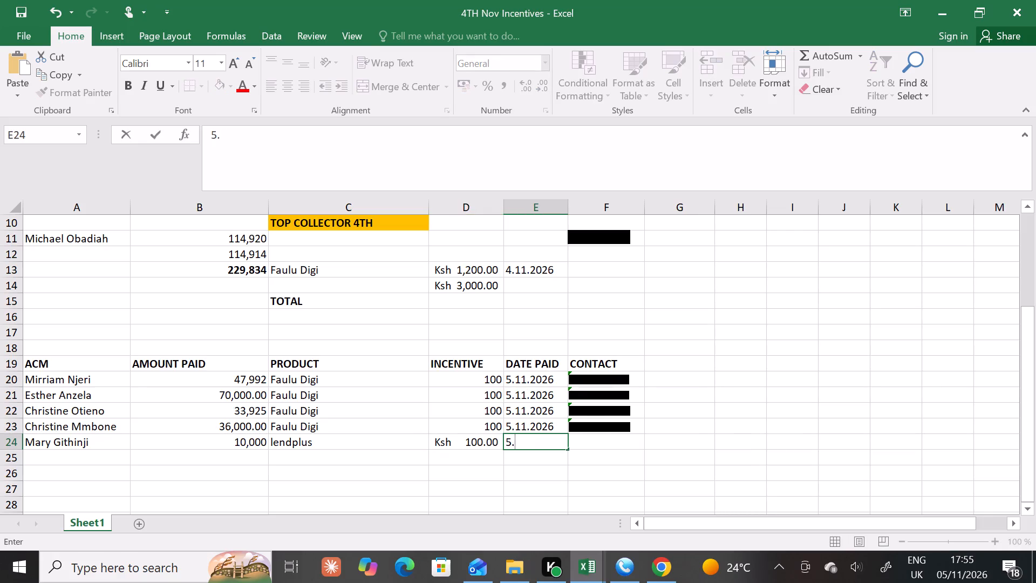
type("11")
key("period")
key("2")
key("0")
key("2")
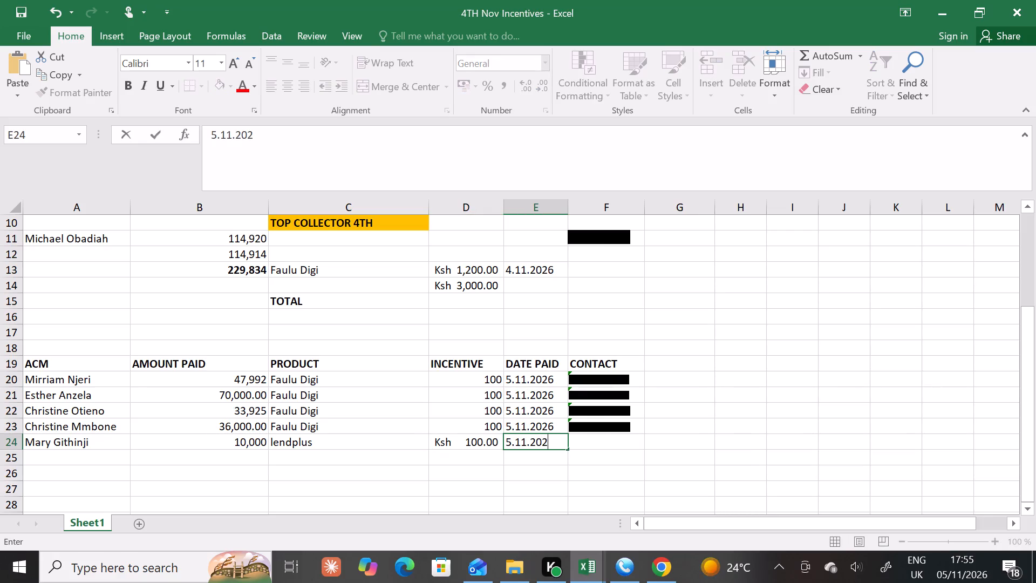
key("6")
left_click(604, 445)
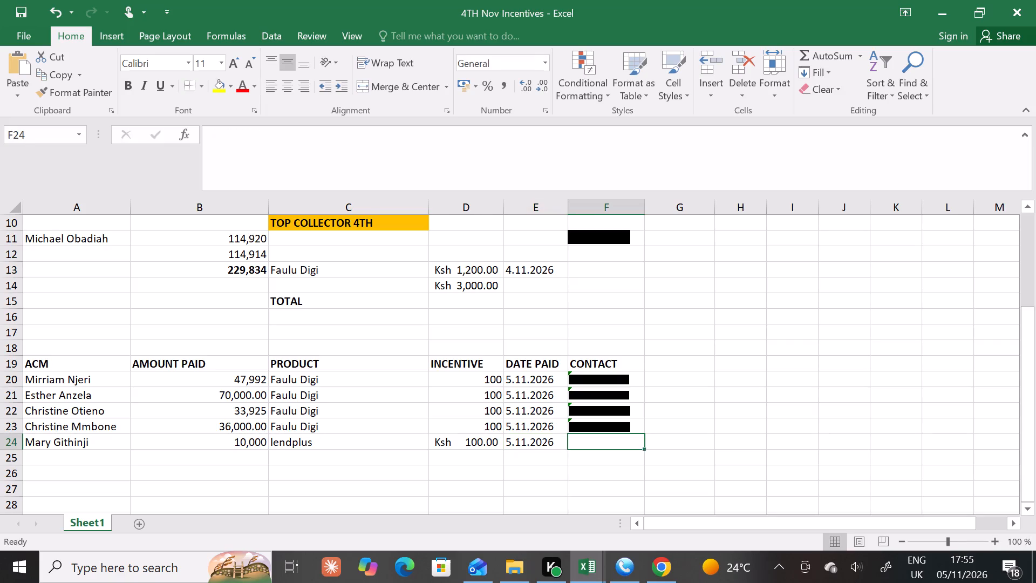
Add the label "total" in cell C27 below the 5th November records.
scroll(570, 430, "up", 2)
scroll(549, 397, "down", 2)
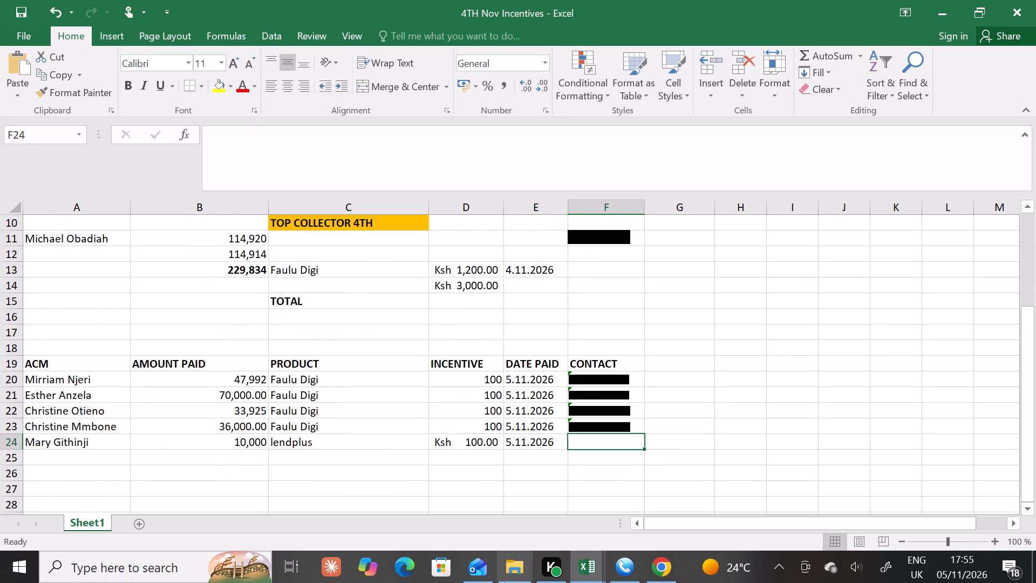
left_click(430, 469)
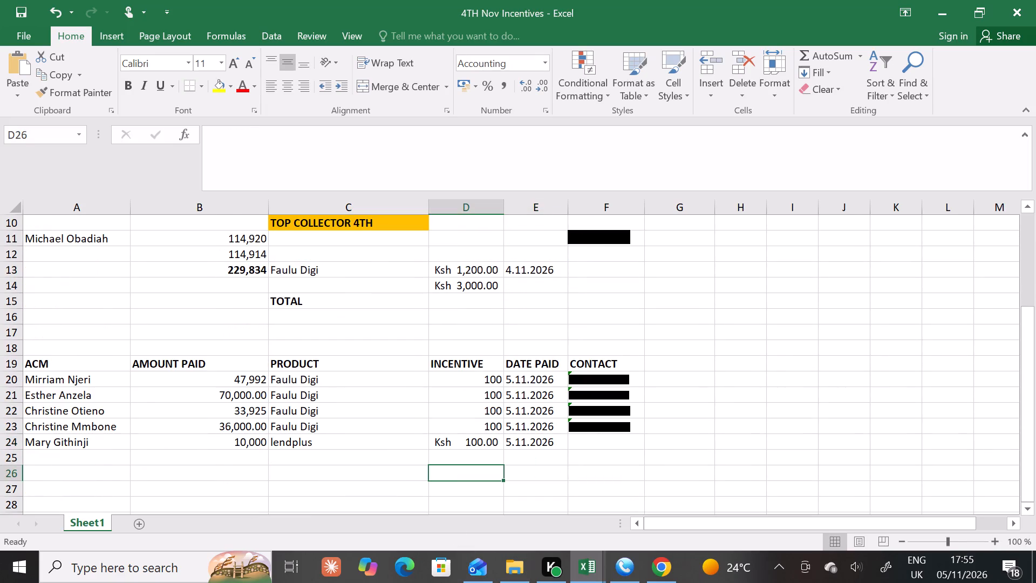
left_click(430, 484)
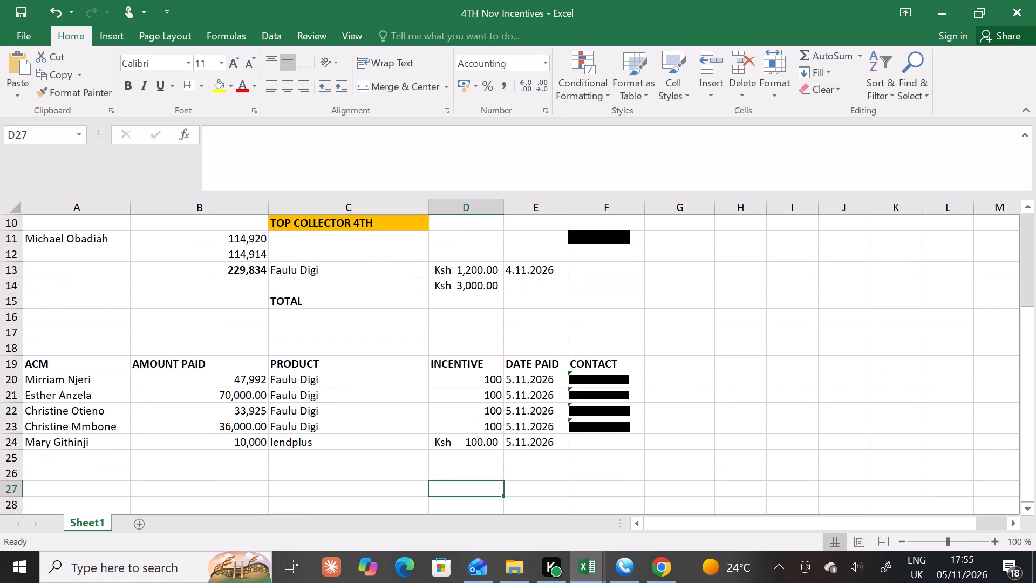
left_click_drag(301, 490, 301, 484)
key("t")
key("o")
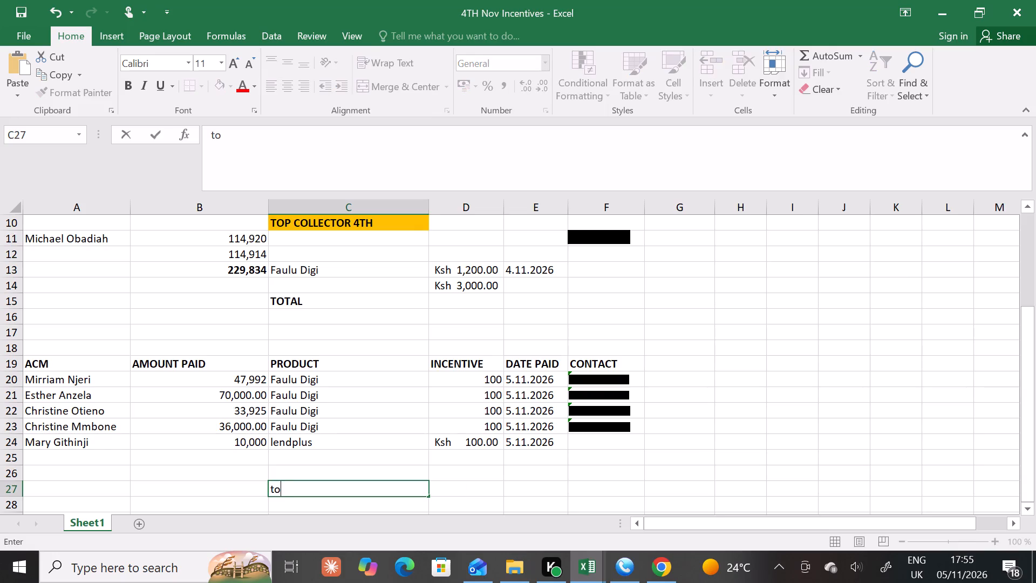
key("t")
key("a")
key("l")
Delete the TOTAL label from cell C15 below the 4th November entries.
left_click(321, 294)
left_click_drag(372, 306, 377, 306)
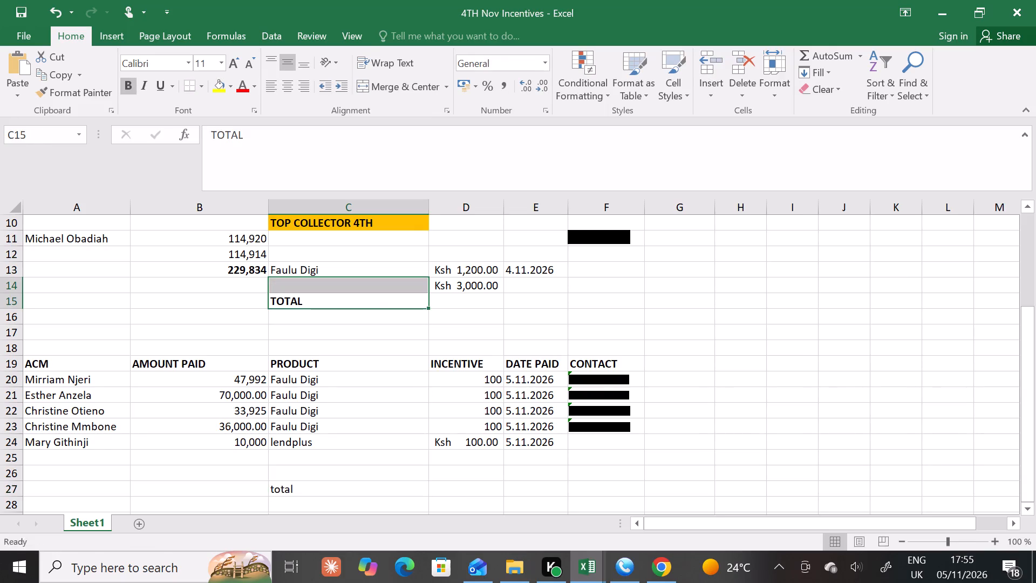
left_click(377, 306)
left_click(432, 299)
left_click(322, 307)
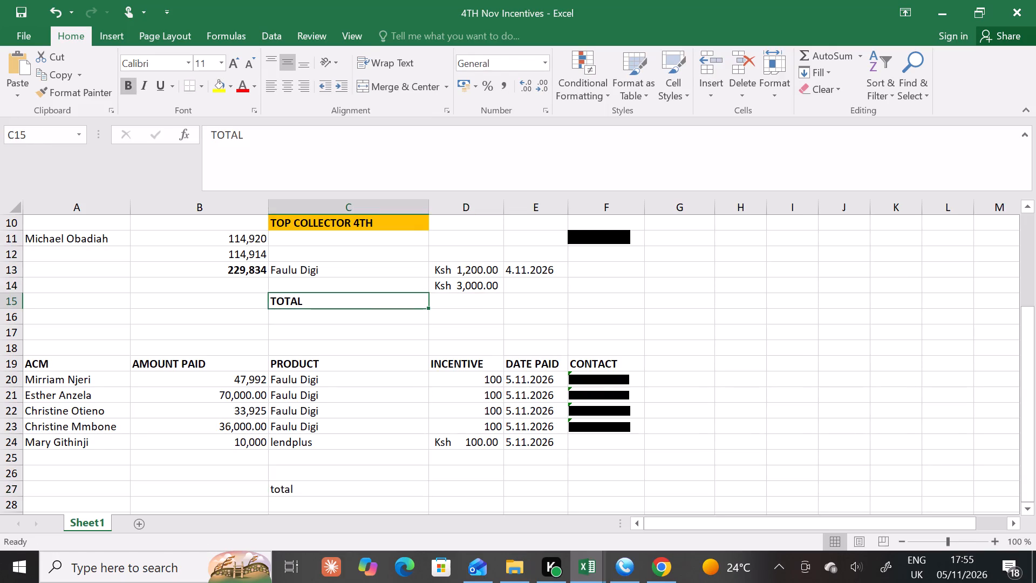
key("BackSpace")
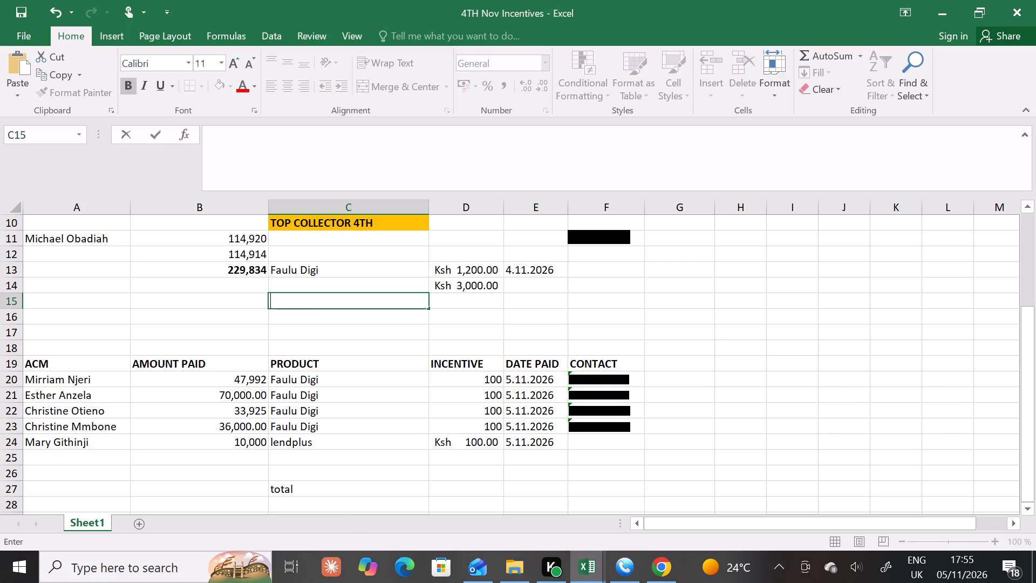
left_click(483, 370)
Delete the incentive sum formula from cell D14.
scroll(482, 268, "up", 2)
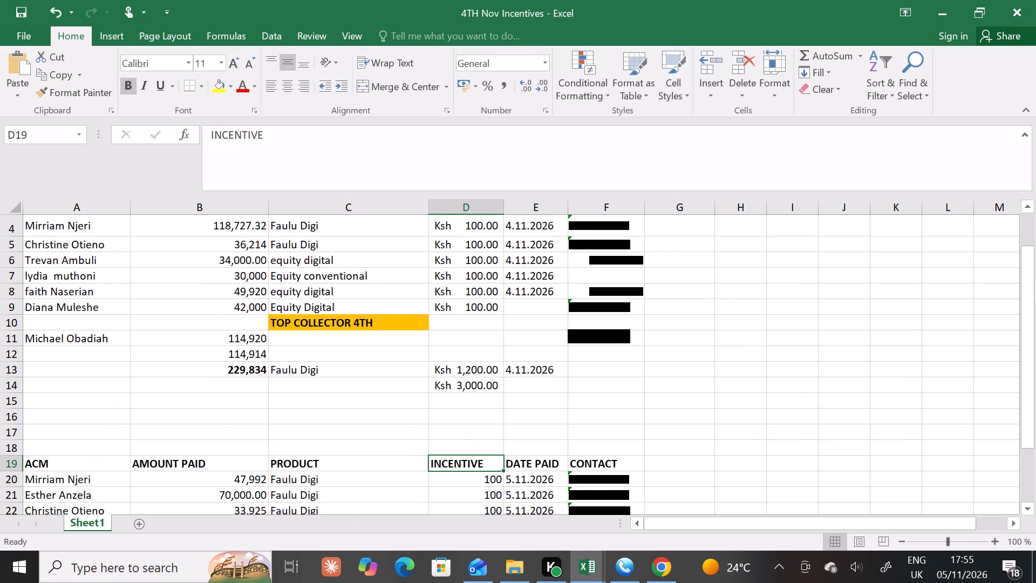
scroll(492, 287, "up", 3)
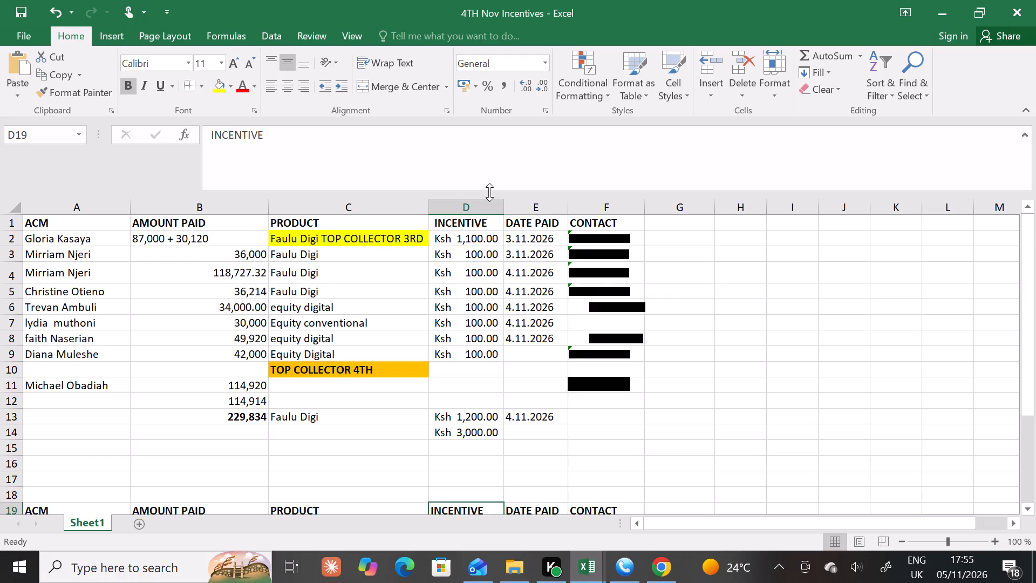
left_click(451, 423)
left_click(478, 432)
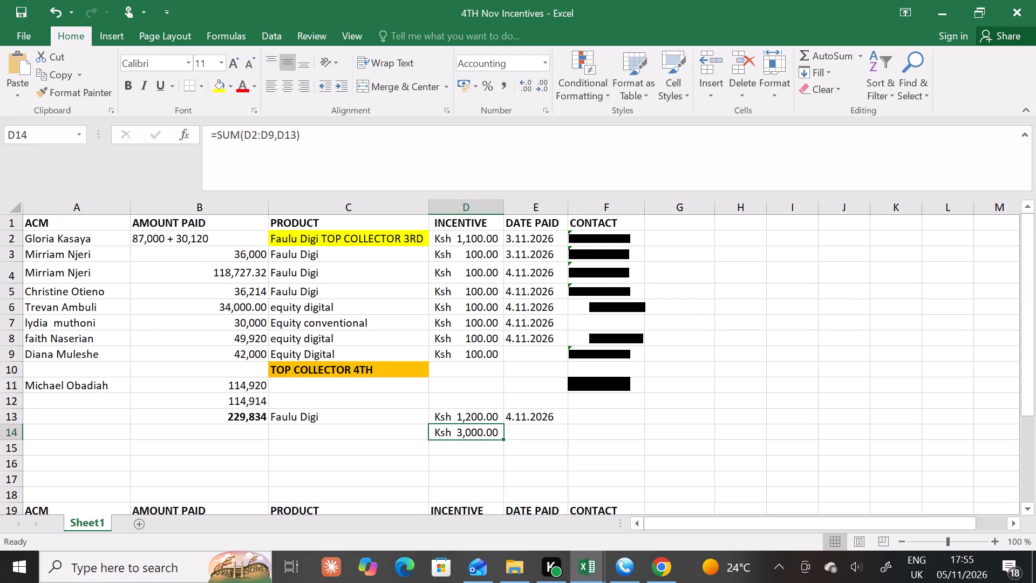
key("BackSpace")
left_click(550, 450)
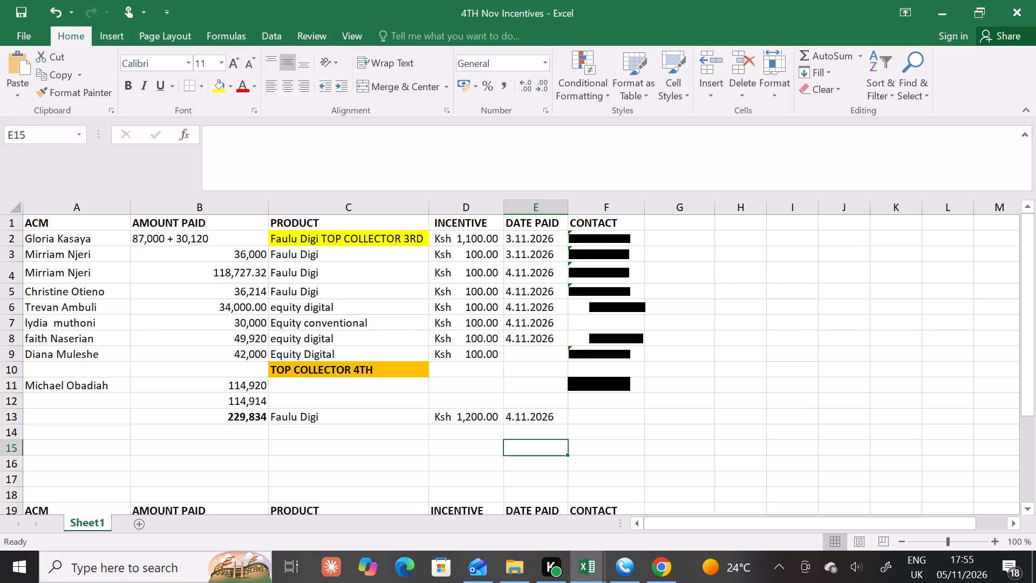
Sum the upper table's incentives in cell D15 with a SUM formula covering D2:D9 and D13.
scroll(475, 433, "down", 1)
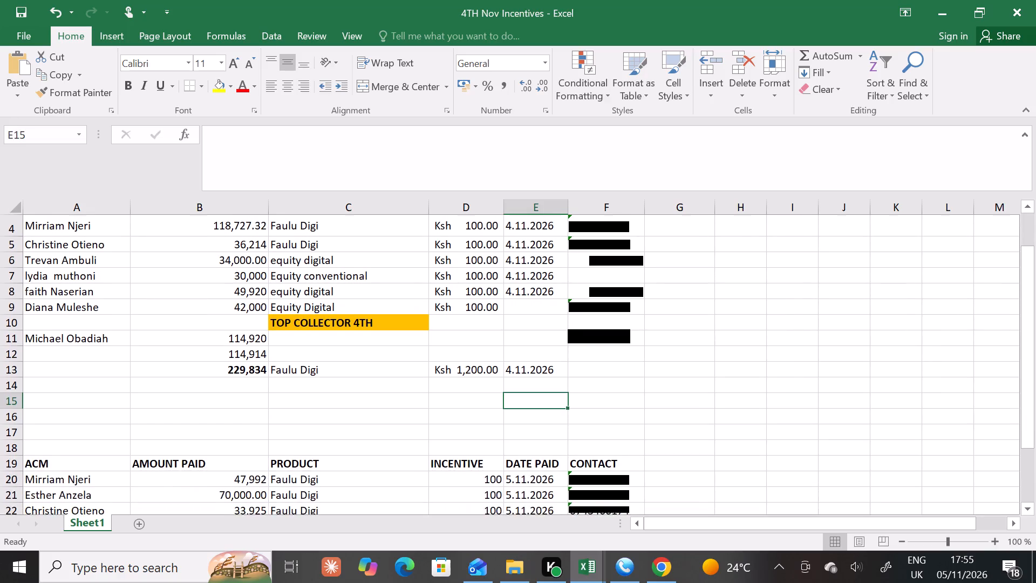
scroll(480, 409, "up", 1)
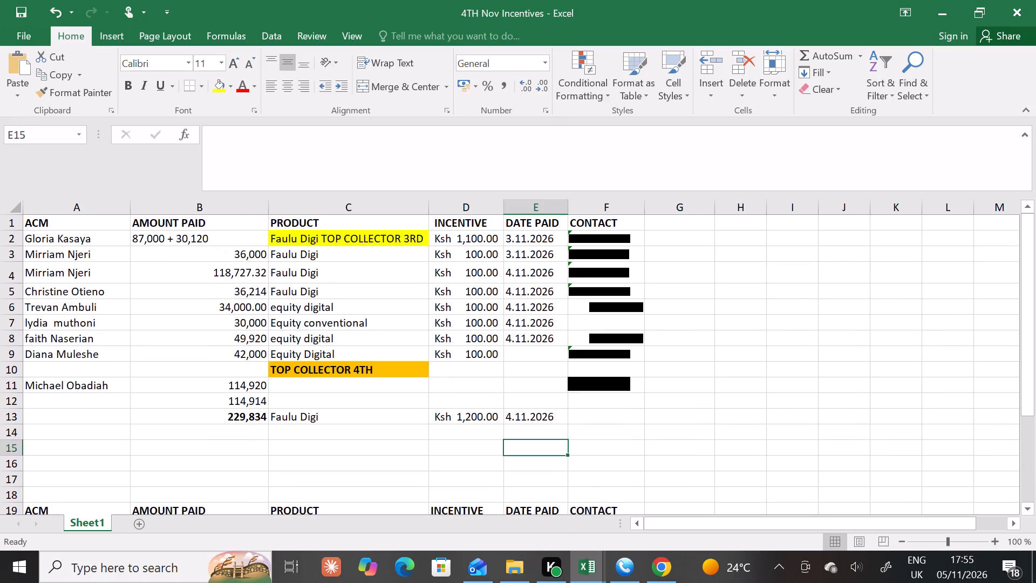
left_click(470, 451)
key("equal")
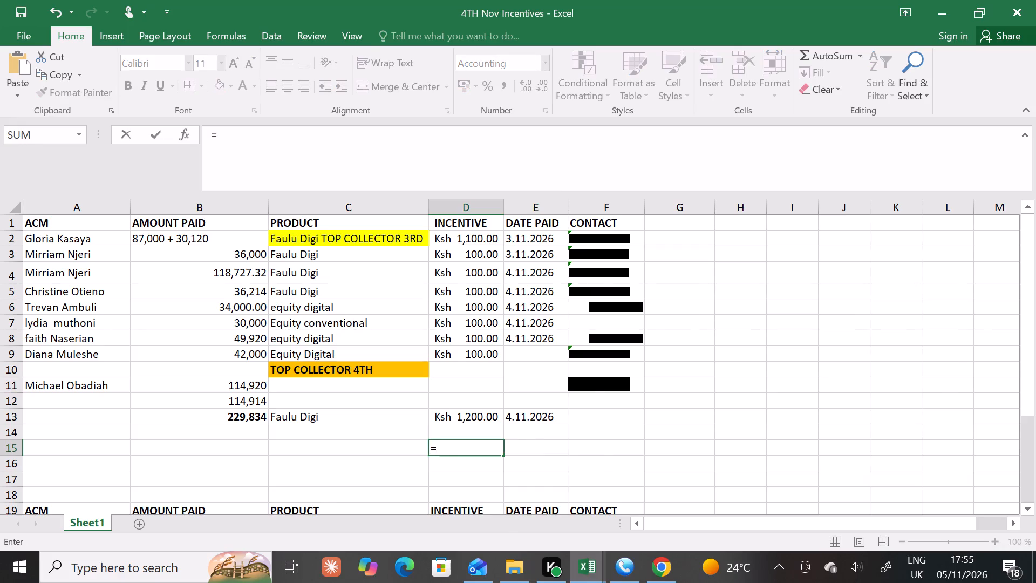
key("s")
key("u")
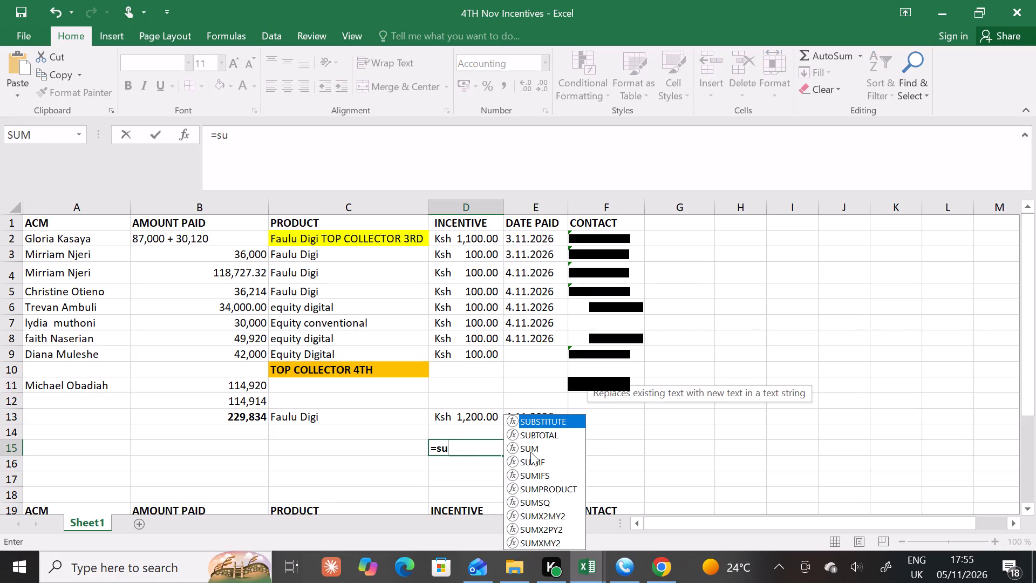
double_click(530, 442)
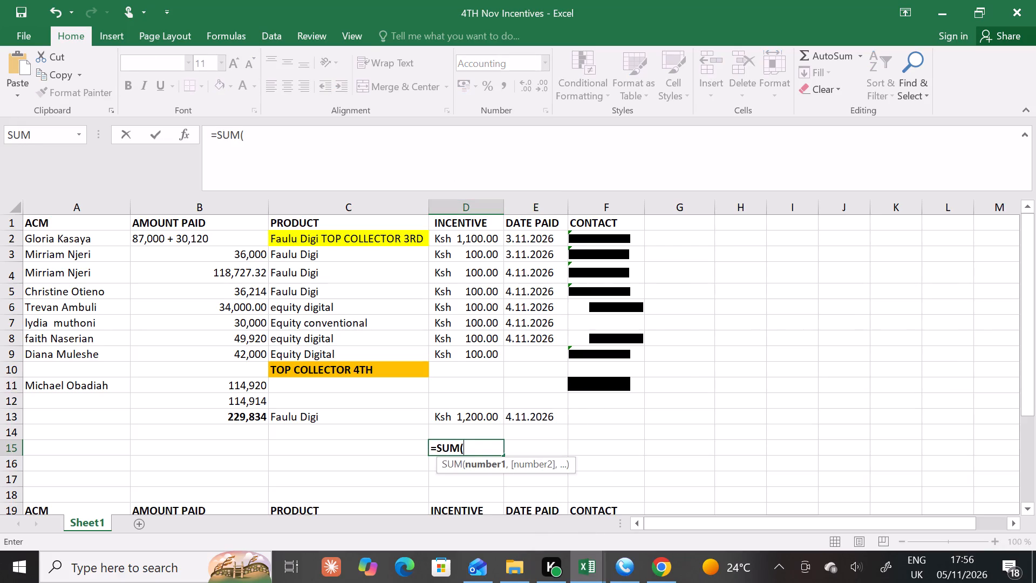
left_click_drag(478, 234, 483, 344)
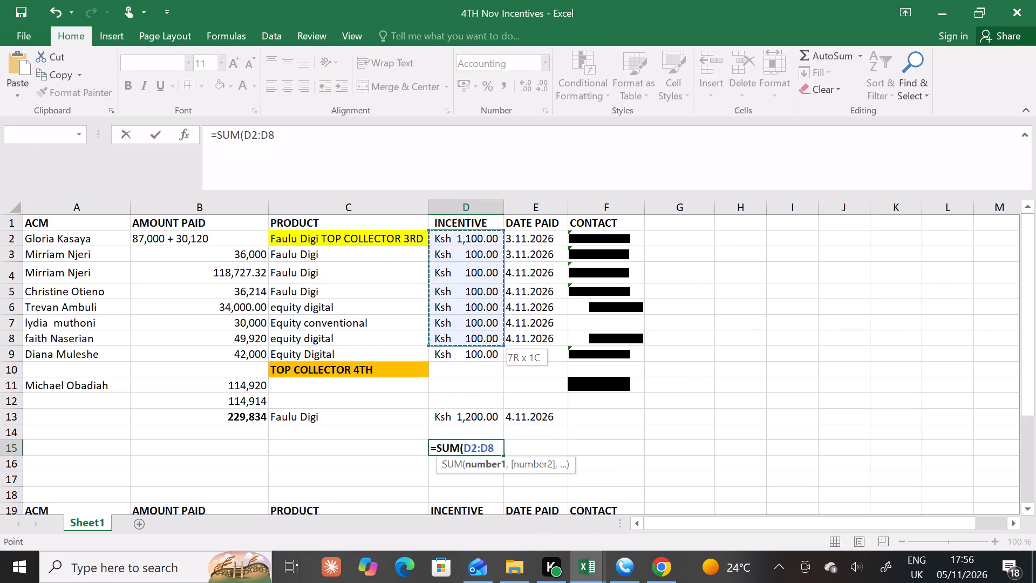
left_click_drag(483, 344, 485, 354)
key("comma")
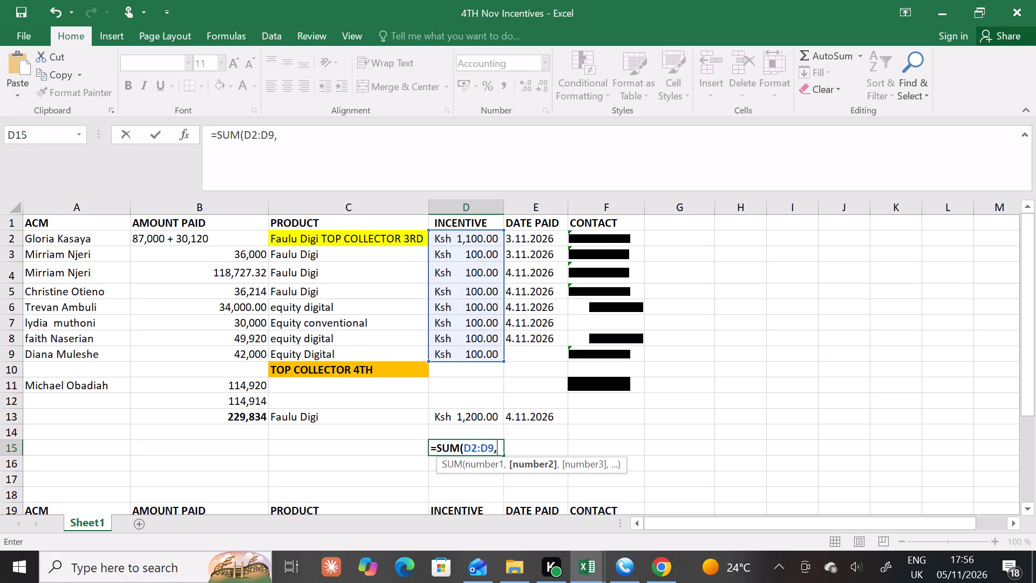
left_click(489, 417)
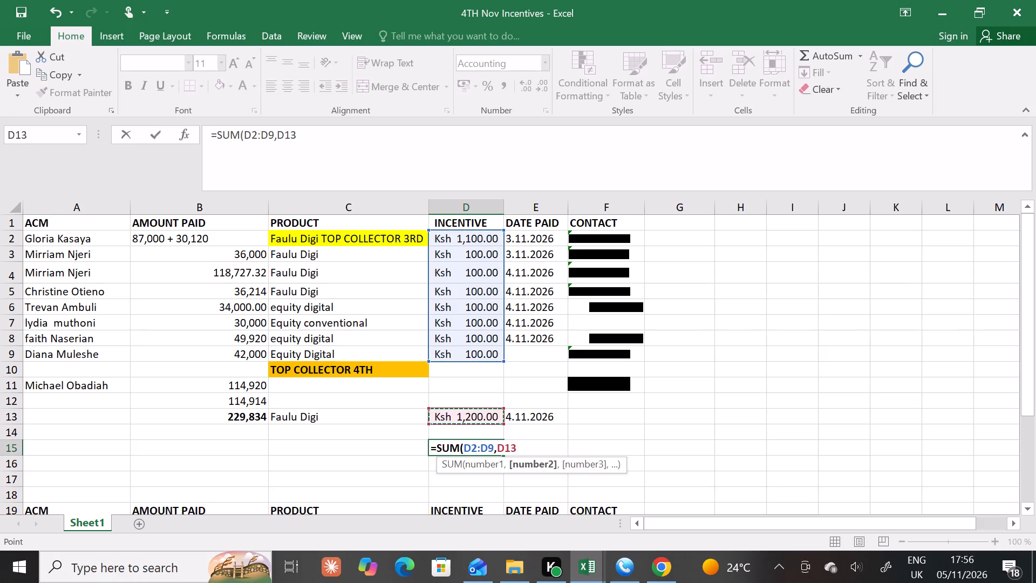
key("Return")
scroll(592, 471, "down", 2)
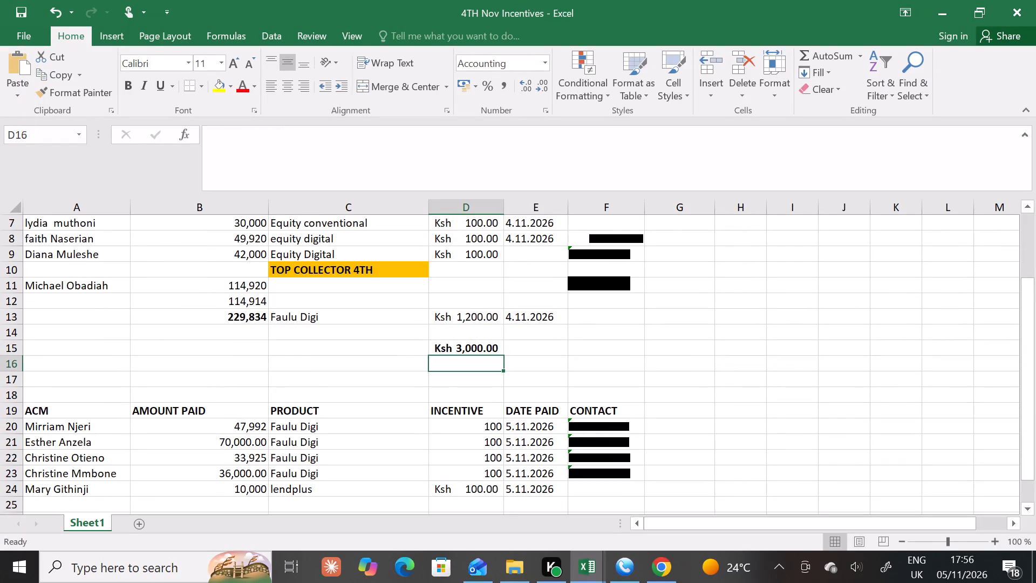
Calculate the combined incentive total in cell D27 with a SUM formula covering D20:D24 and the upper table's total in D15.
scroll(528, 446, "down", 1)
left_click(462, 482)
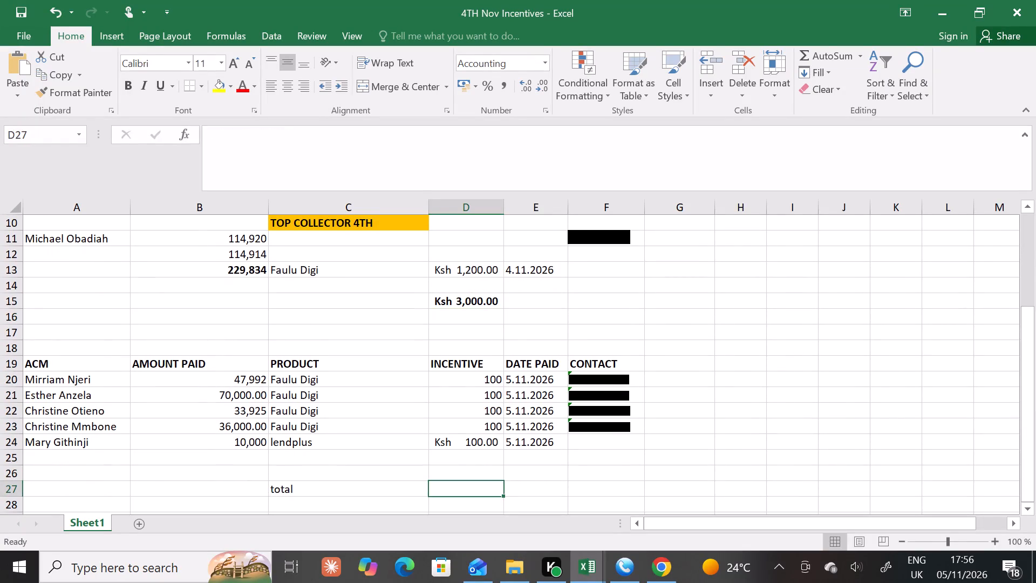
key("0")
key("BackSpace")
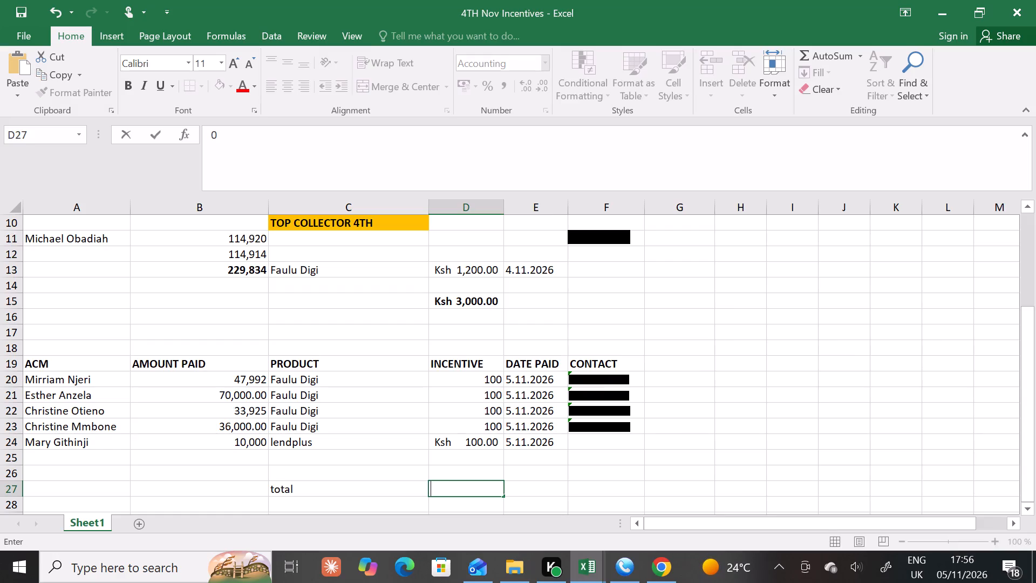
key("equal")
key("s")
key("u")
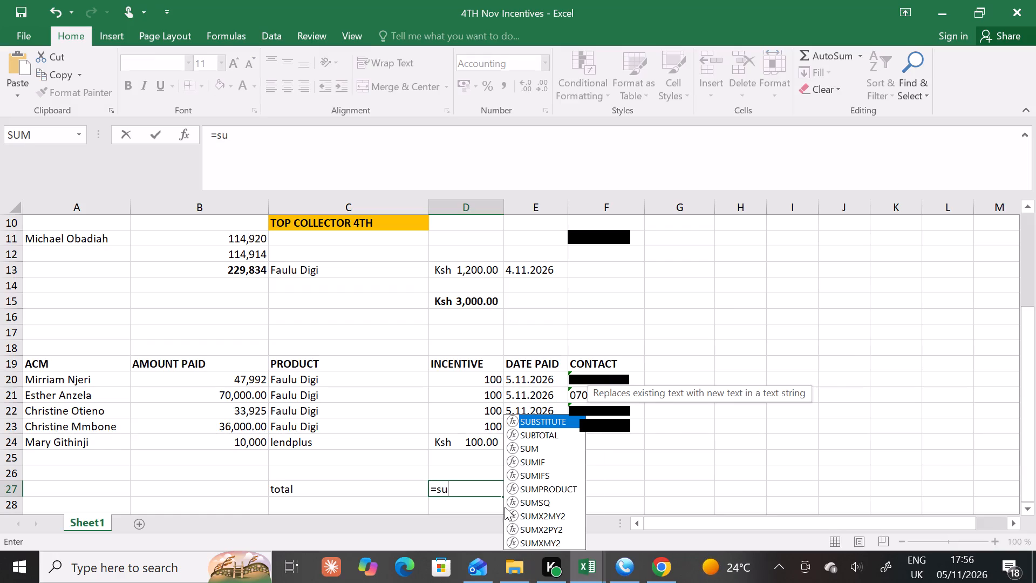
double_click(535, 442)
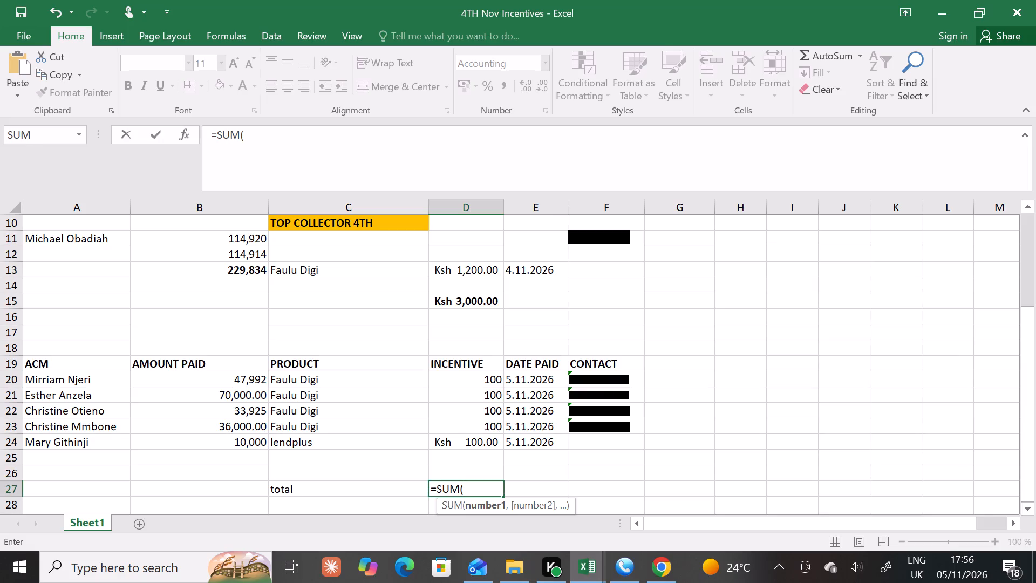
left_click_drag(485, 377, 485, 440)
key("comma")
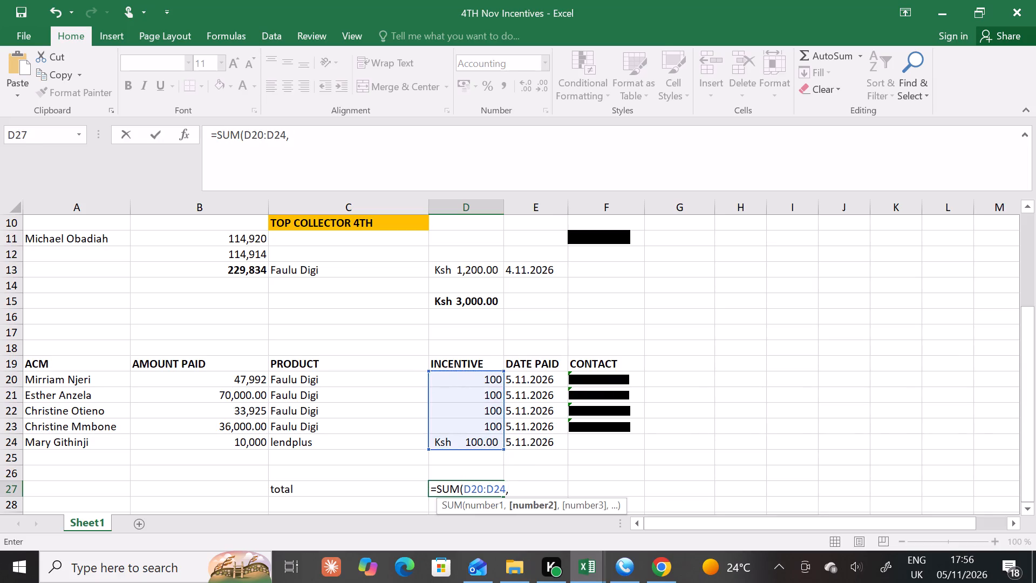
left_click(476, 301)
key("Return")
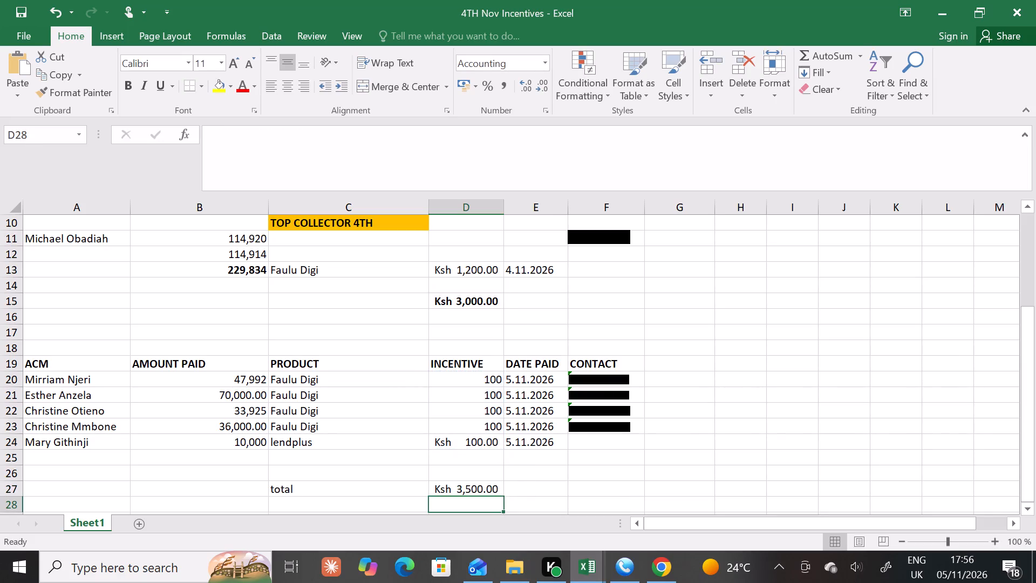
Open the Save As options for the updated incentives workbook.
scroll(481, 443, "down", 1)
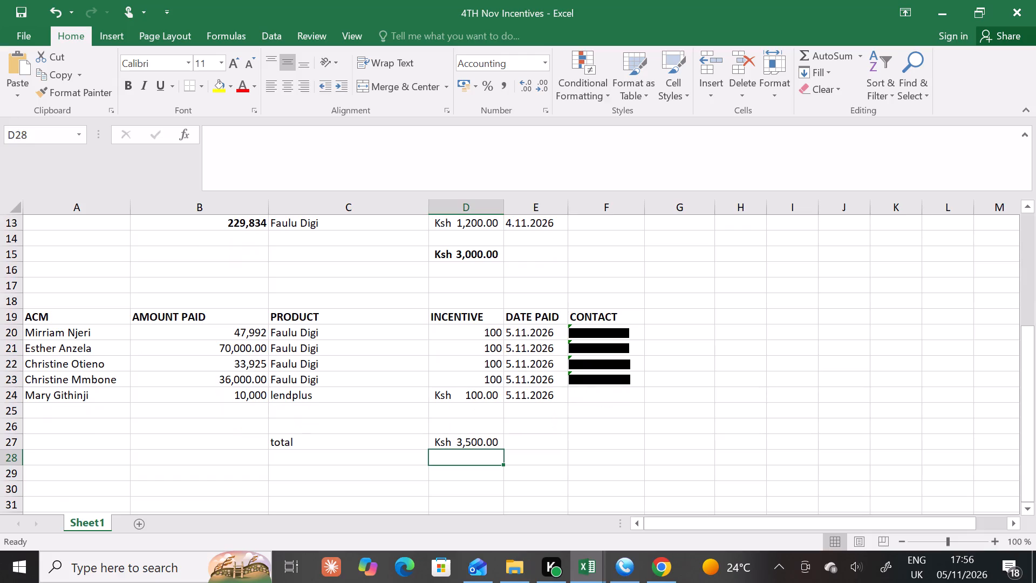
scroll(0, 244, "up", 3)
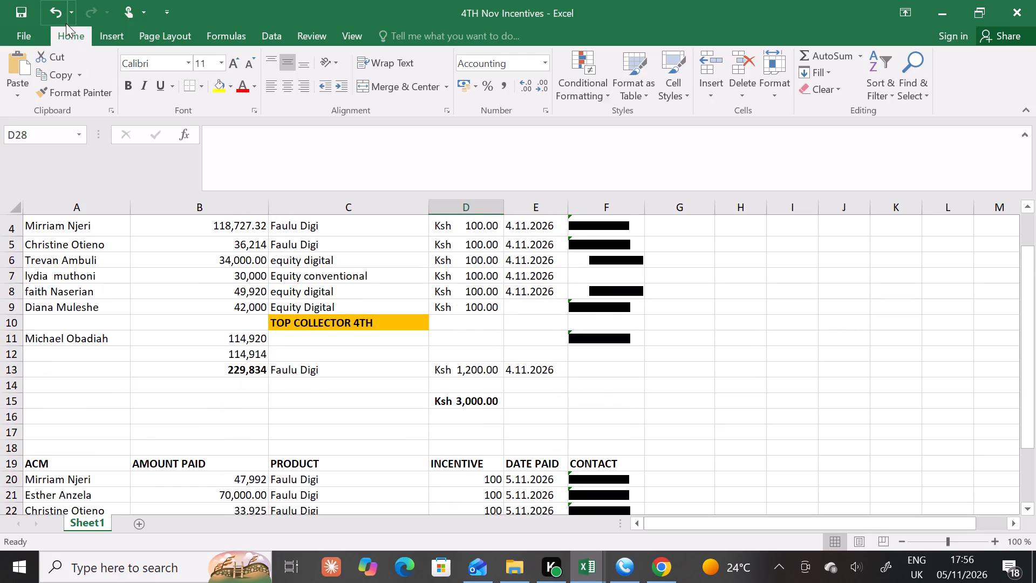
left_click(14, 38)
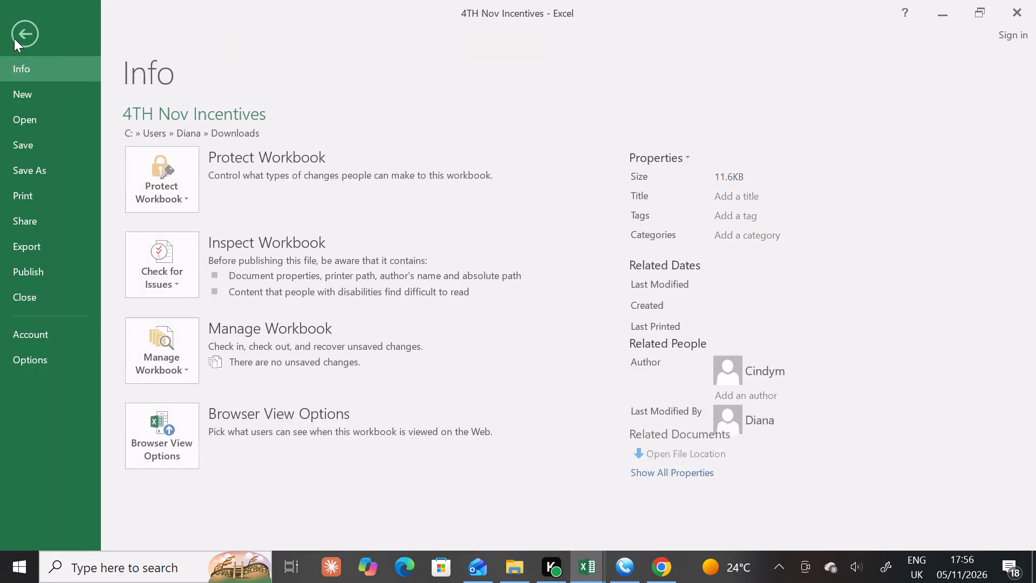
left_click(28, 166)
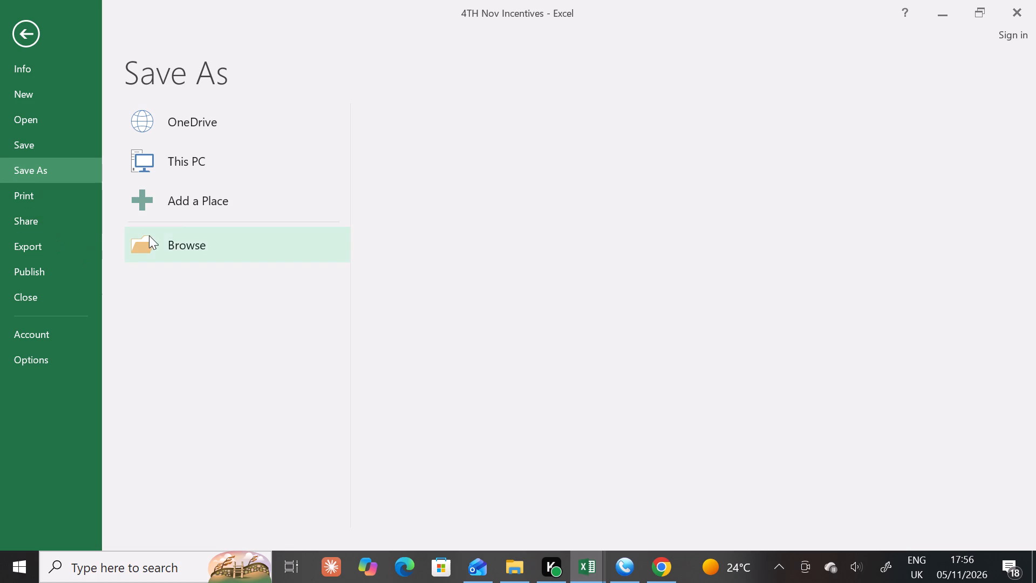
Save the workbook as a copy in the Downloads folder, adding "& 5th" after "4TH" in the file name 4TH Nov Incentives.
left_click(166, 232)
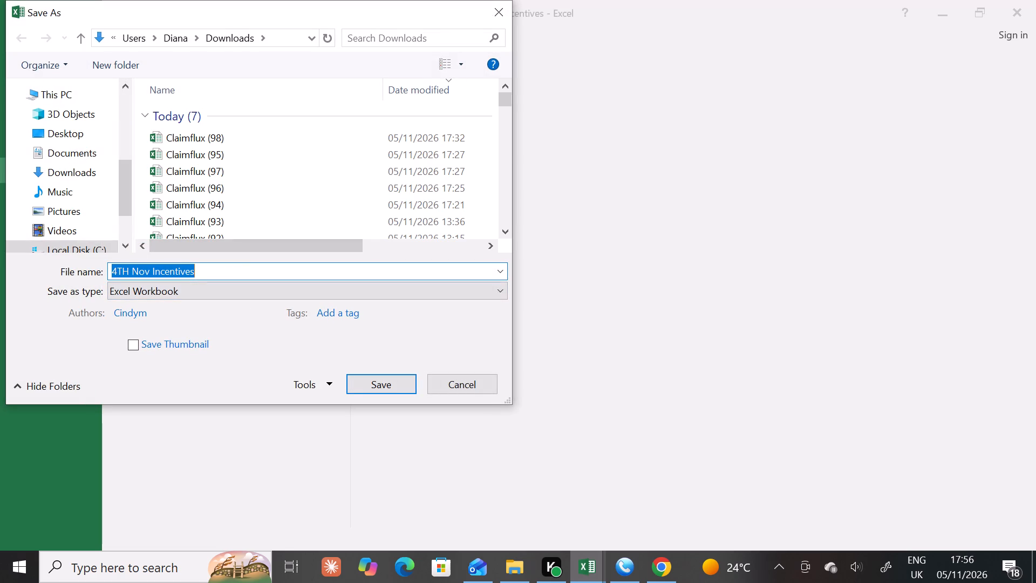
left_click(238, 270)
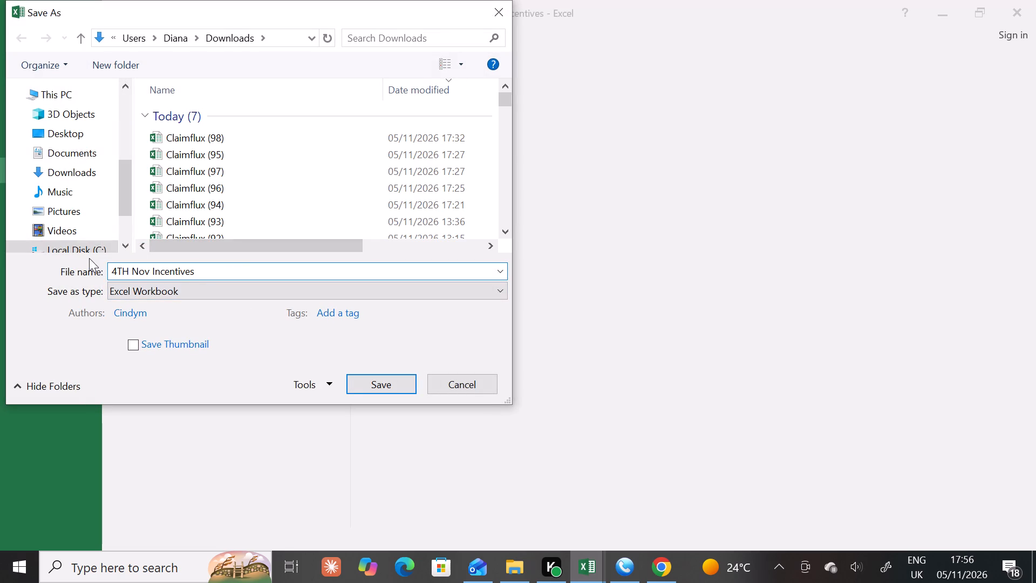
left_click(132, 273)
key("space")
key("shift+asciicircum")
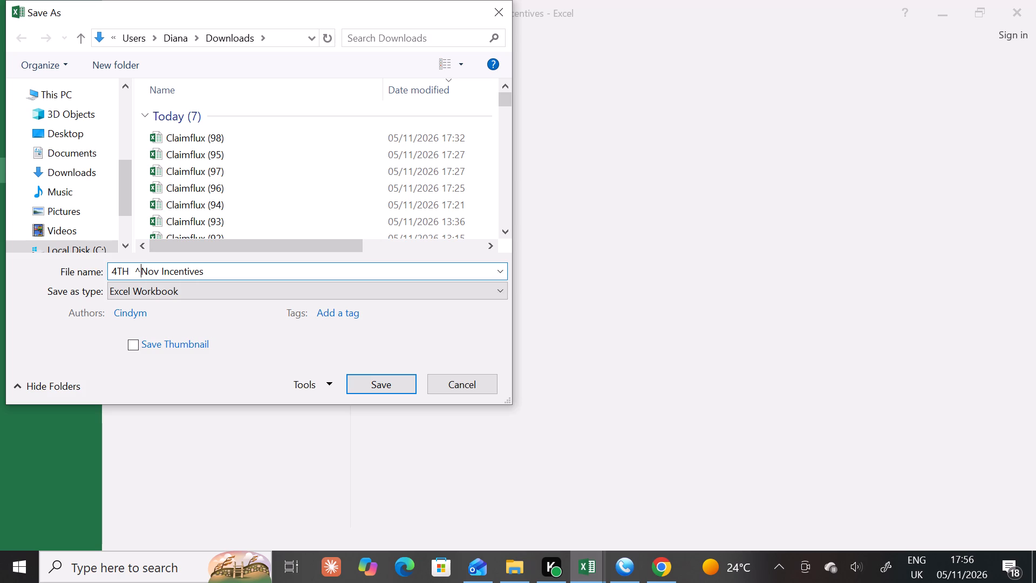
key("BackSpace")
key("shift+ampersand")
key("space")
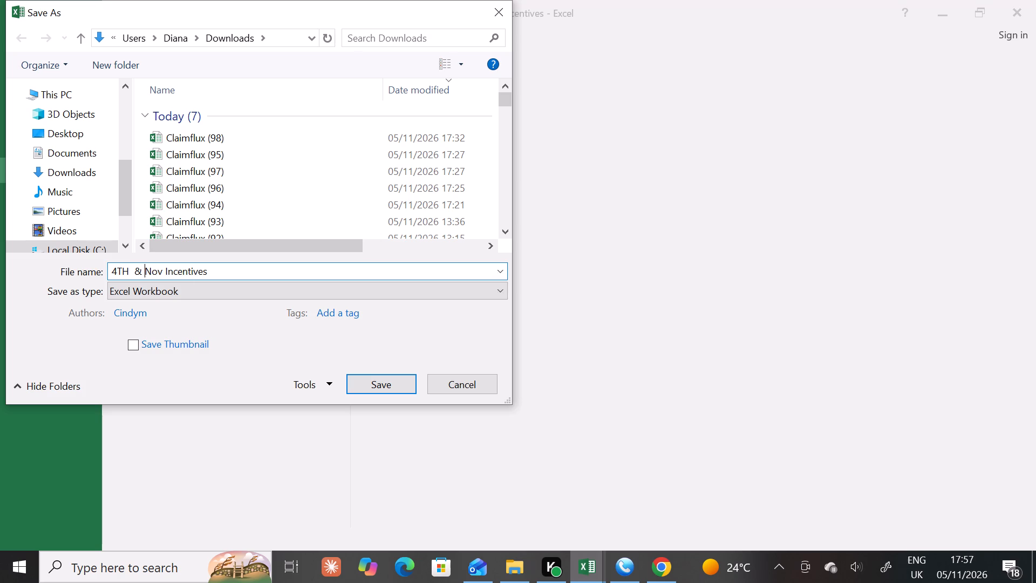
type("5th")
left_click(392, 388)
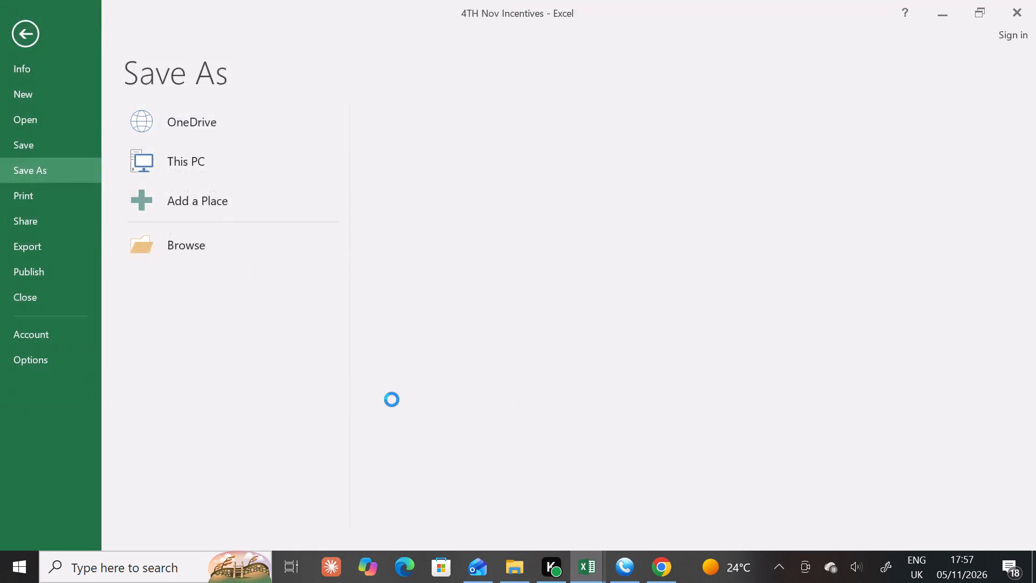
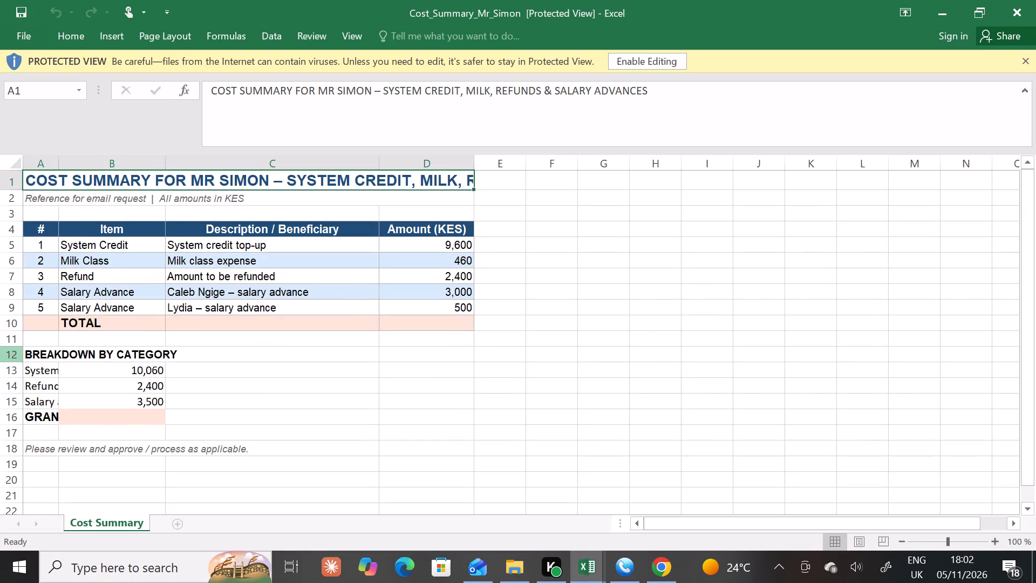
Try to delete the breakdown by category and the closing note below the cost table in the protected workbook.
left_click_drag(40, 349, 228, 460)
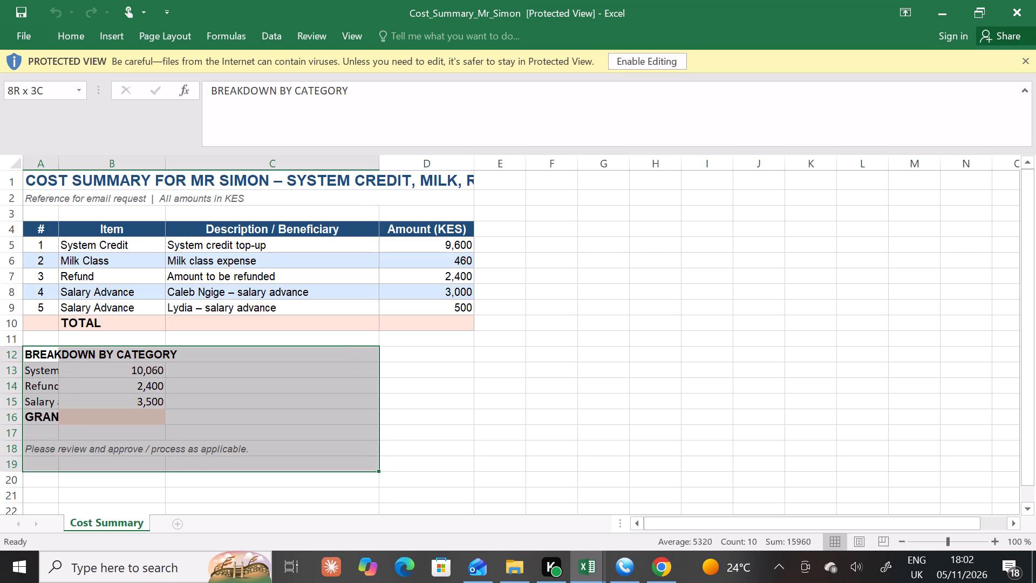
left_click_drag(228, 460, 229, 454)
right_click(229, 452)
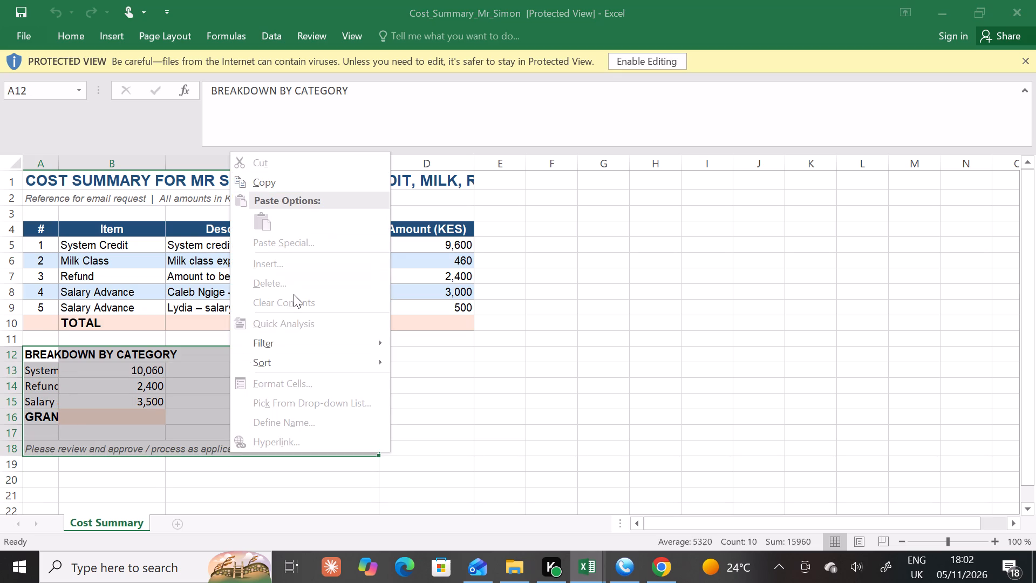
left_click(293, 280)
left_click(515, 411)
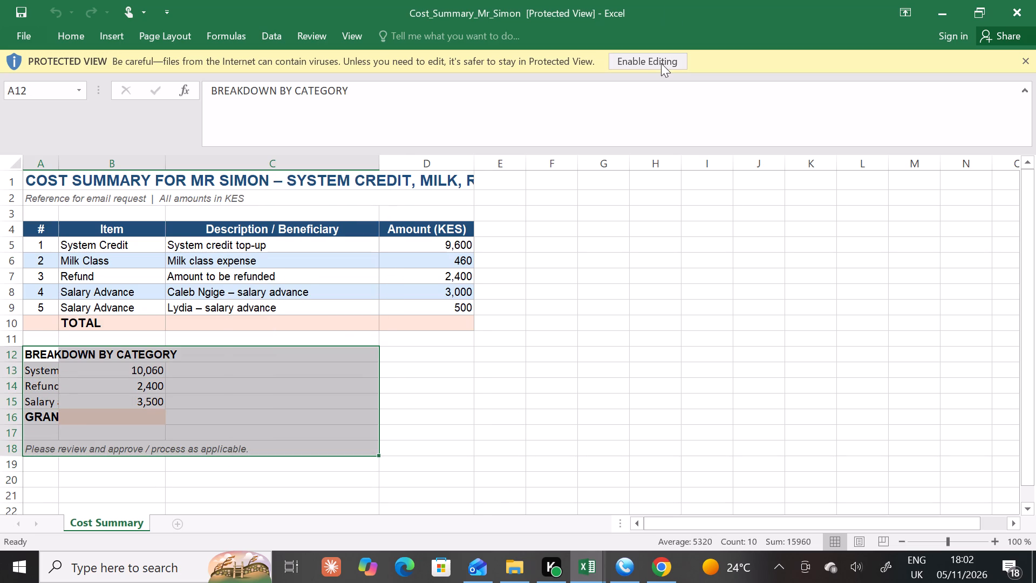
Enable editing and delete the breakdown by category and the closing note below the TOTAL row.
left_click(661, 63)
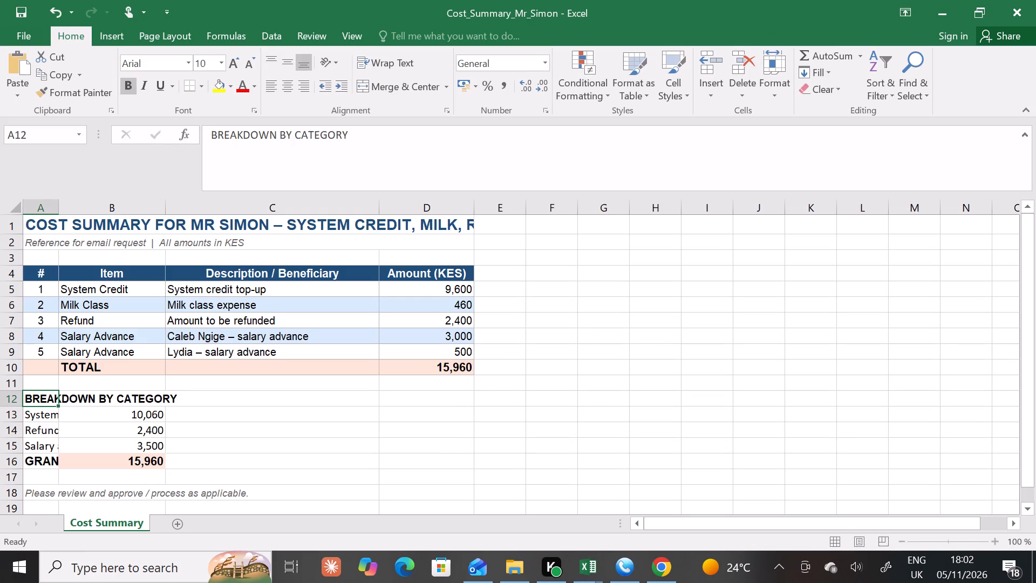
left_click_drag(25, 384, 190, 494)
right_click(192, 476)
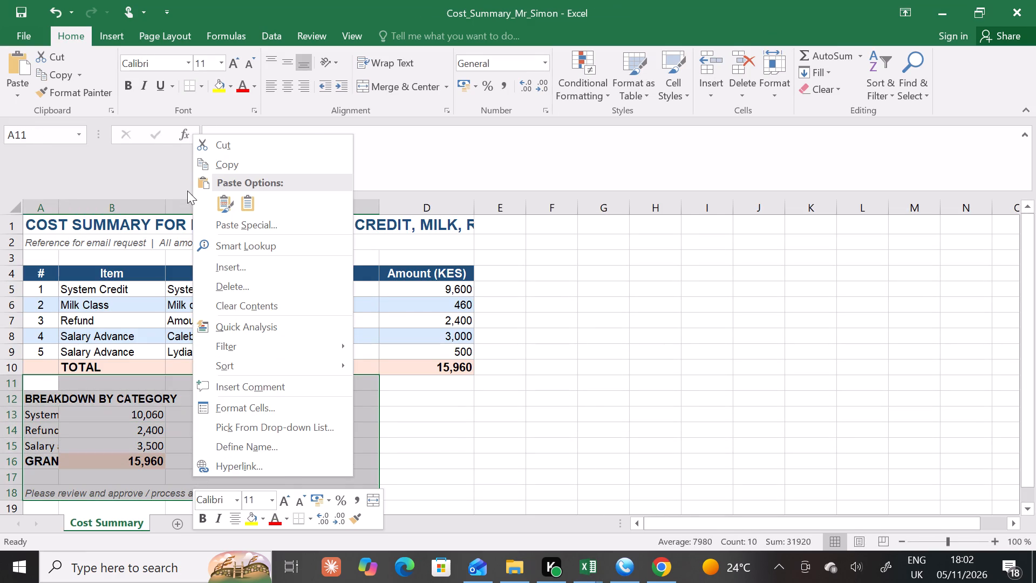
left_click(251, 290)
left_click(226, 337)
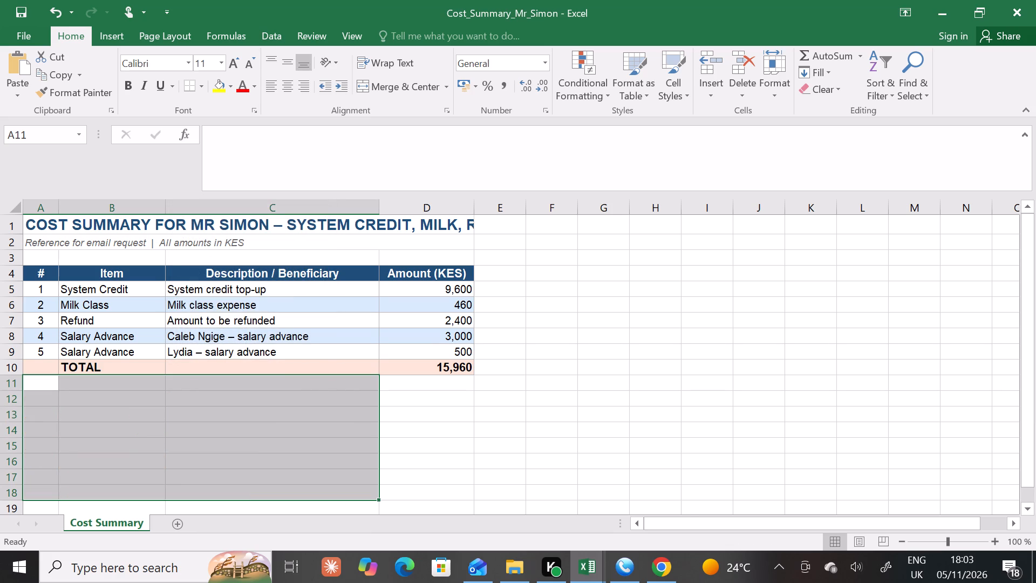
Delete the title, reference line and blank row above the cost table's header.
left_click_drag(53, 213, 52, 242)
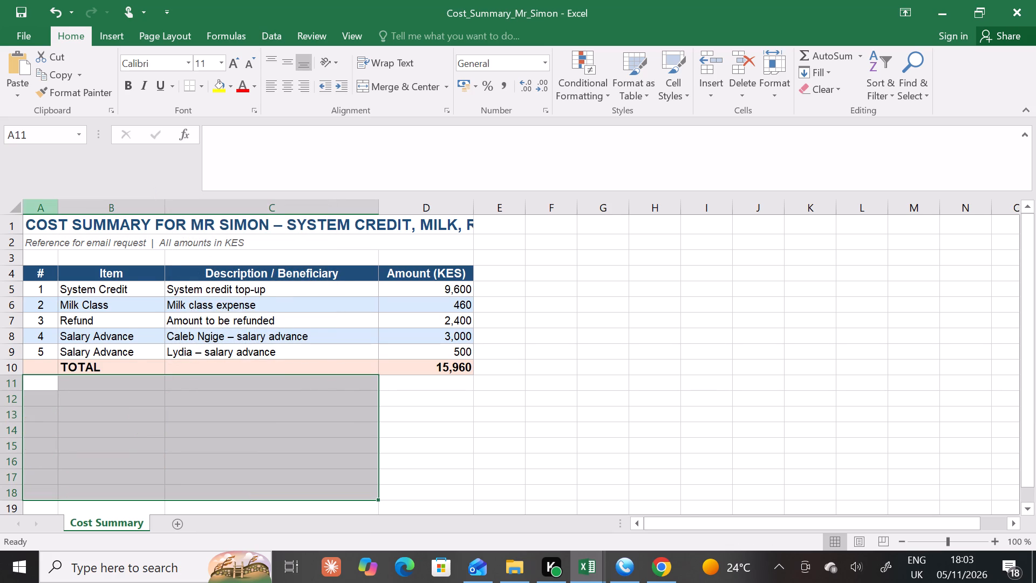
left_click_drag(19, 219, 147, 262)
right_click(147, 262)
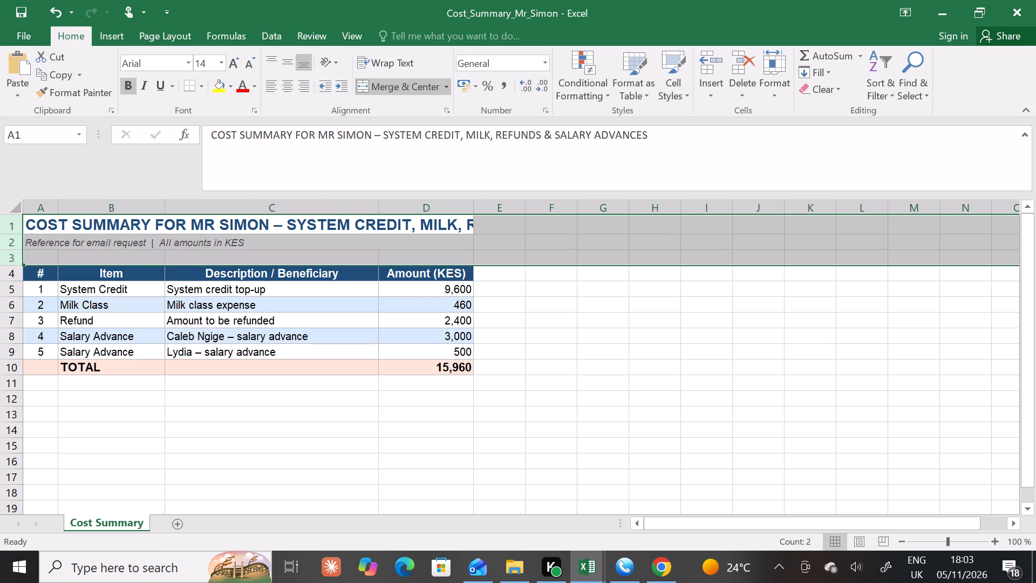
right_click(147, 250)
left_click(183, 378)
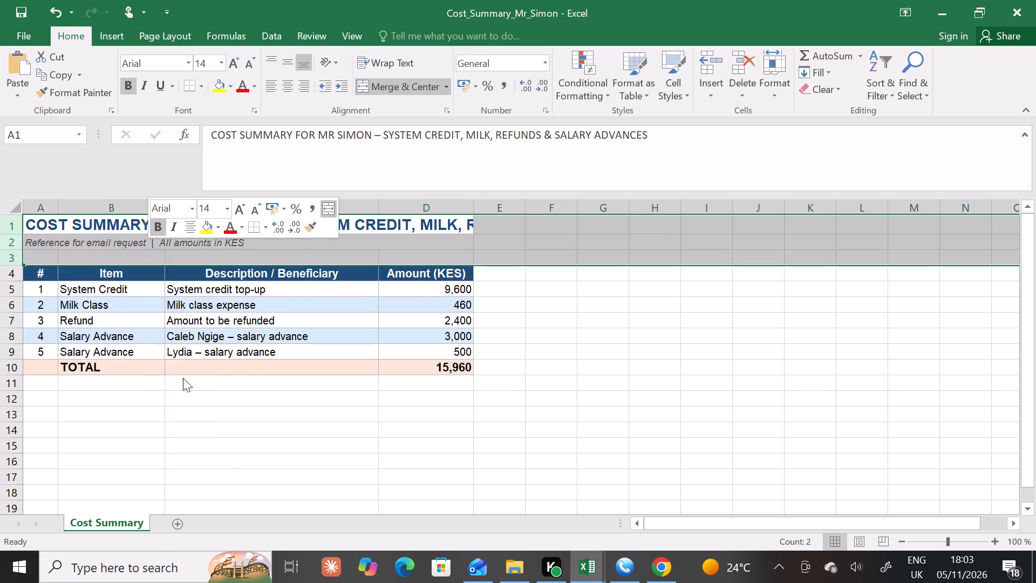
left_click(176, 362)
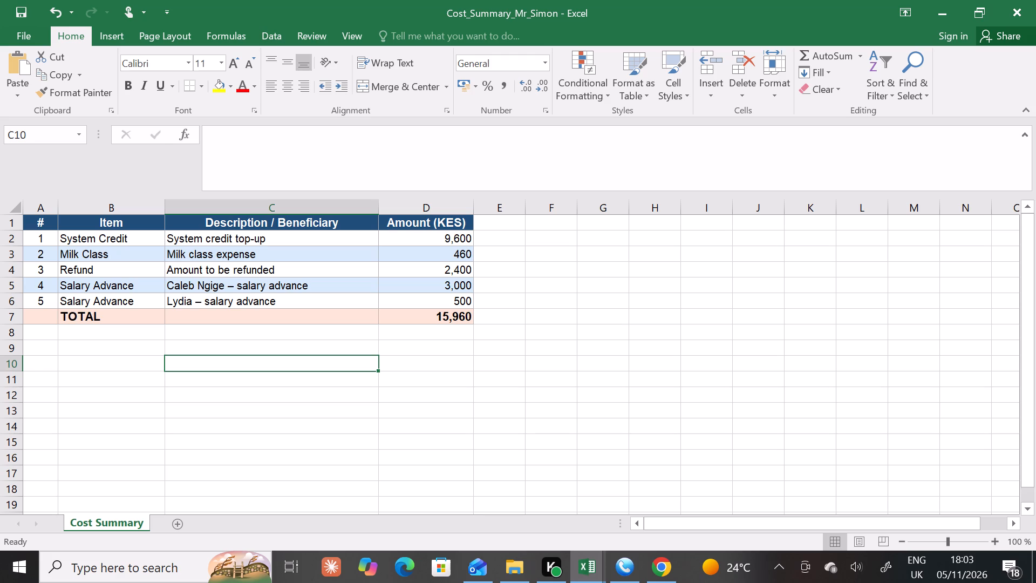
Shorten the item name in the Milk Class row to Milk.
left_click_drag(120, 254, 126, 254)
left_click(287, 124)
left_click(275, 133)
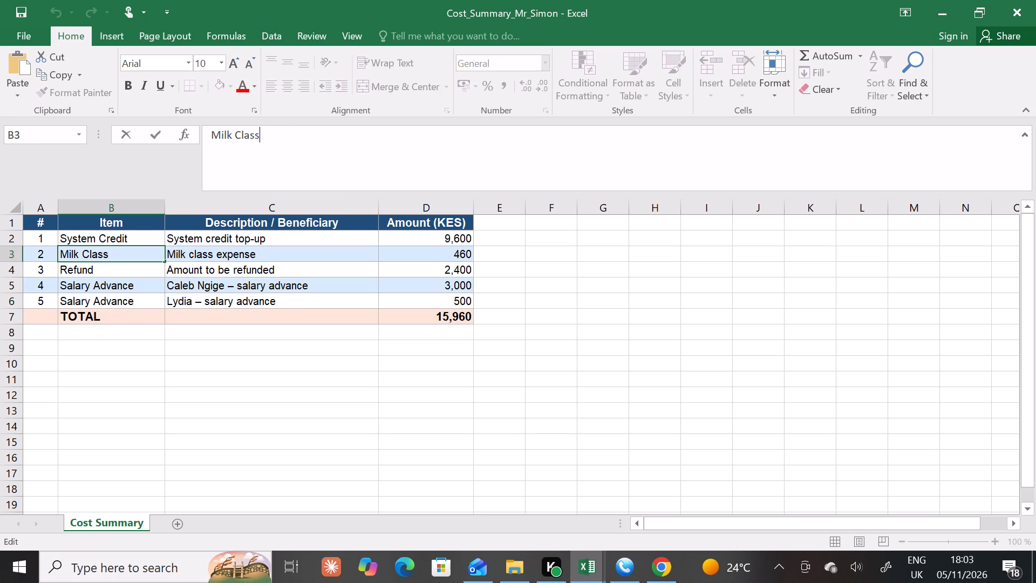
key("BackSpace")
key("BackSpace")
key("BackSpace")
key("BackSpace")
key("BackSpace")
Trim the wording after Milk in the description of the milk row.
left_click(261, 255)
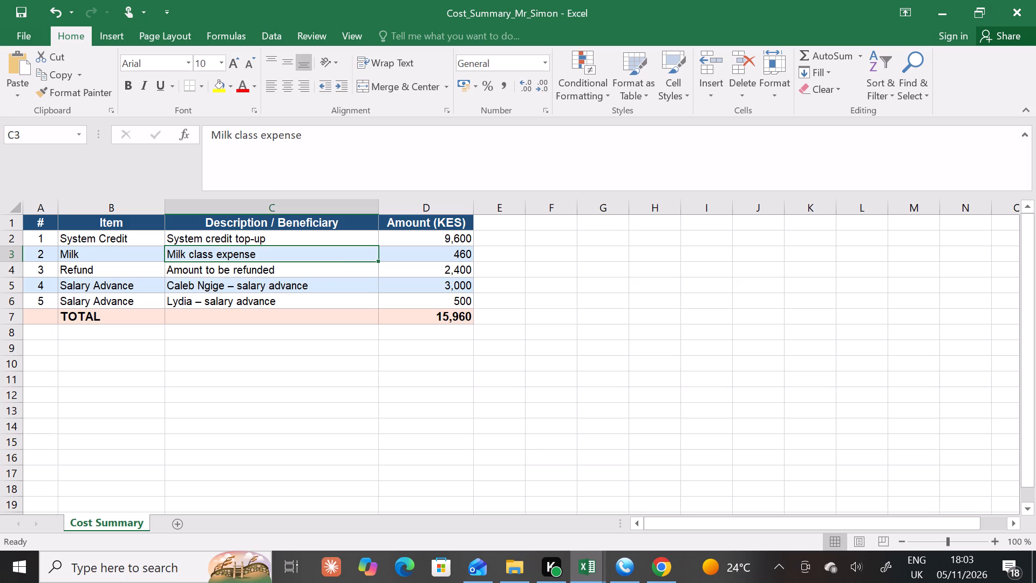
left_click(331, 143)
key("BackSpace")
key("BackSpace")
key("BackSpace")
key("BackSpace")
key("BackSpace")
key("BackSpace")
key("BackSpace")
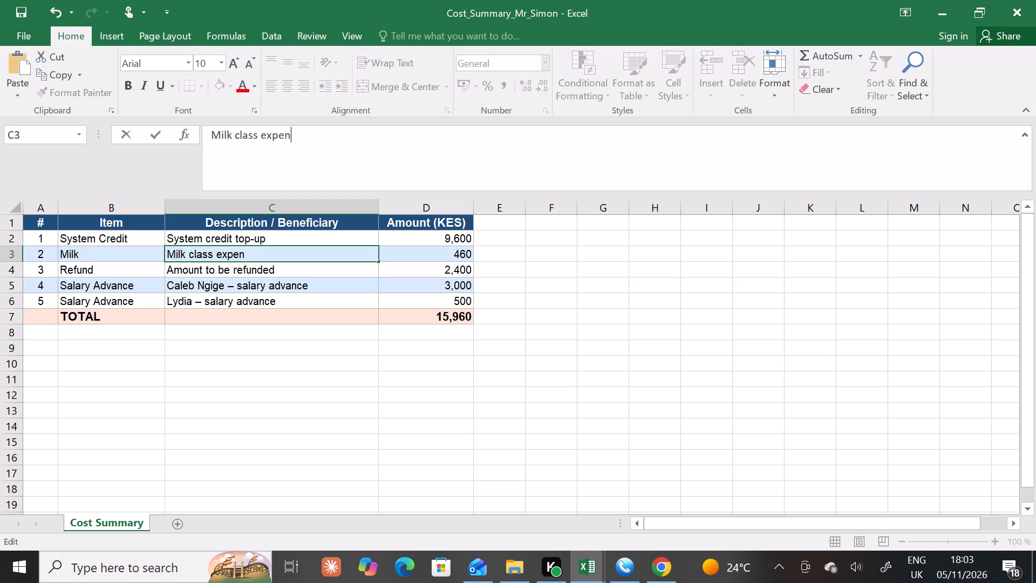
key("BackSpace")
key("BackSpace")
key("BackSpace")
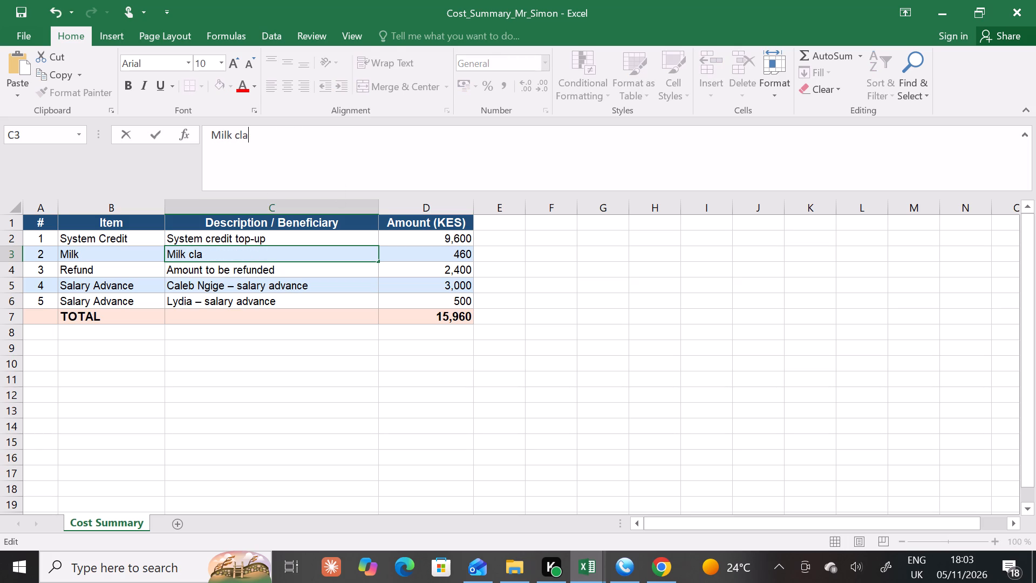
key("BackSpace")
Delete the whole milk row from the cost table.
left_click(16, 259)
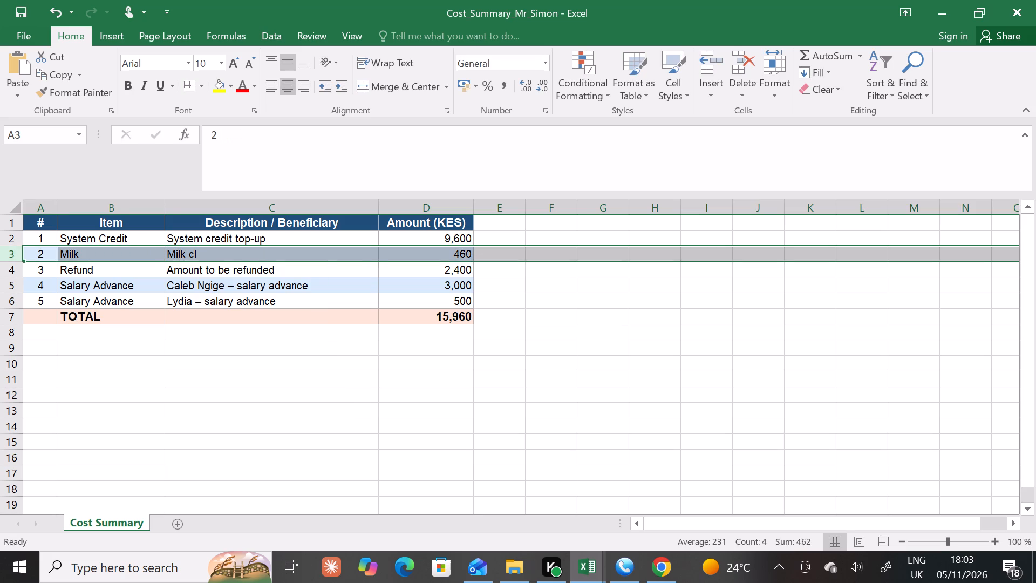
key("BackSpace")
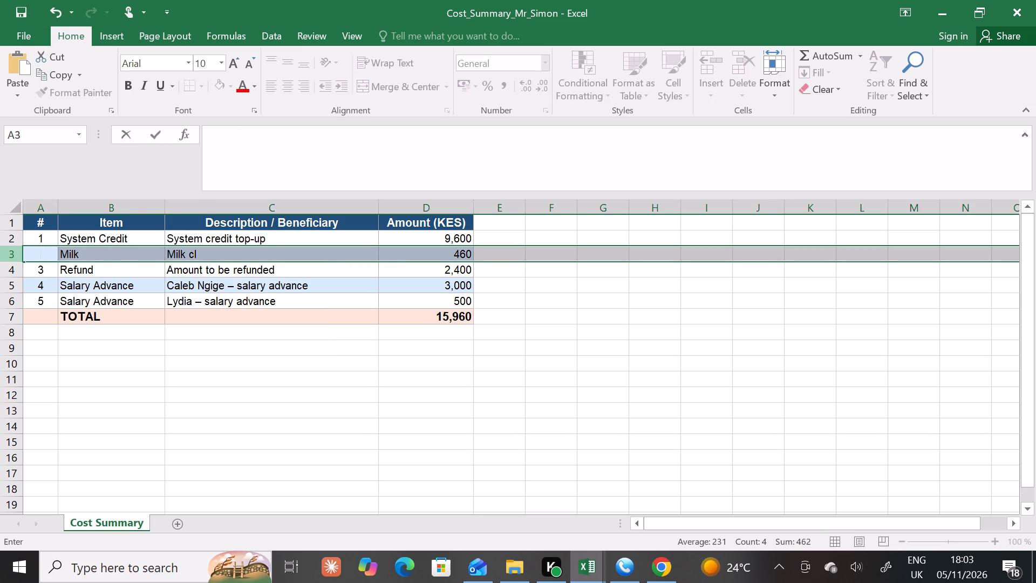
right_click(16, 256)
left_click(35, 391)
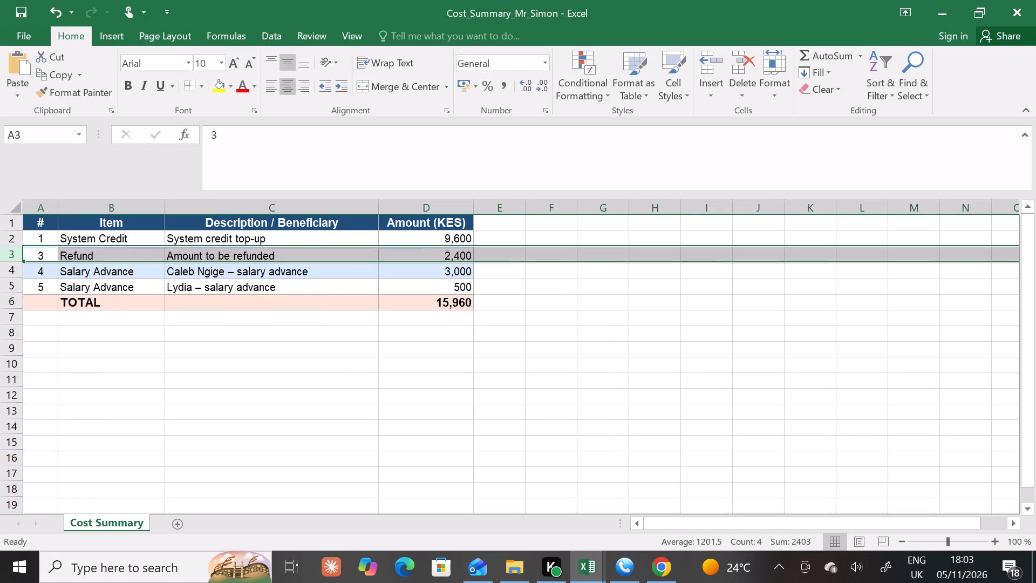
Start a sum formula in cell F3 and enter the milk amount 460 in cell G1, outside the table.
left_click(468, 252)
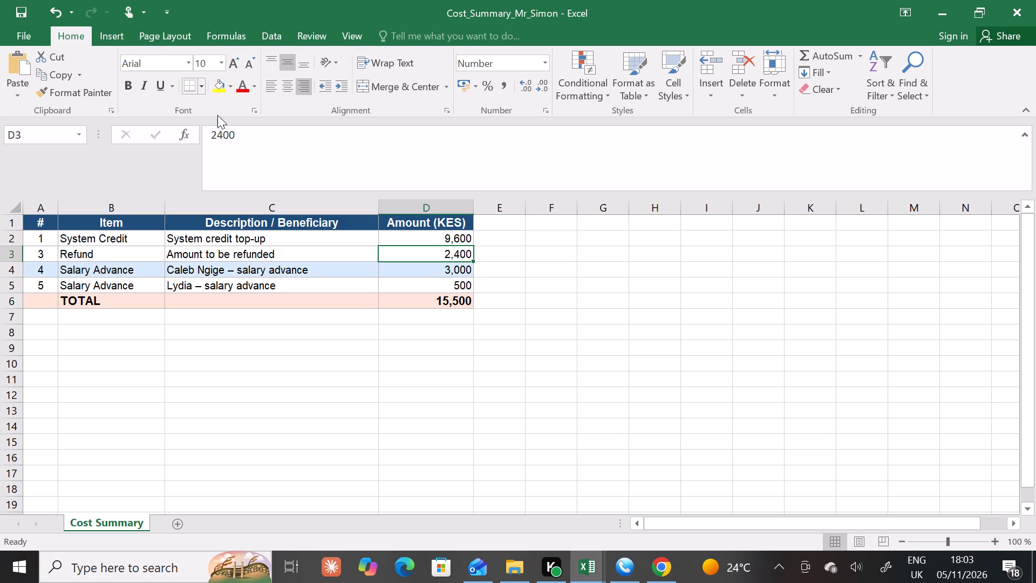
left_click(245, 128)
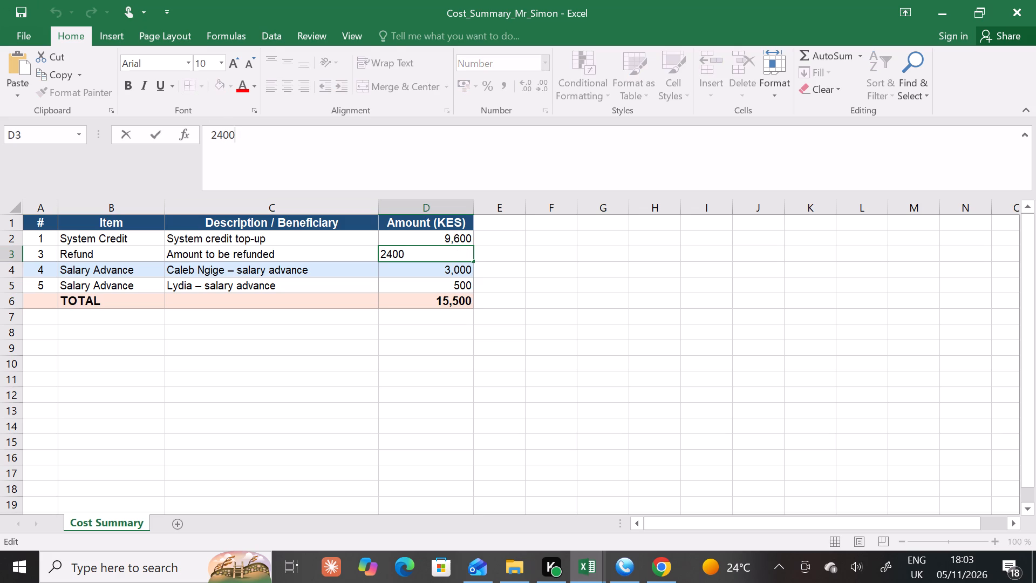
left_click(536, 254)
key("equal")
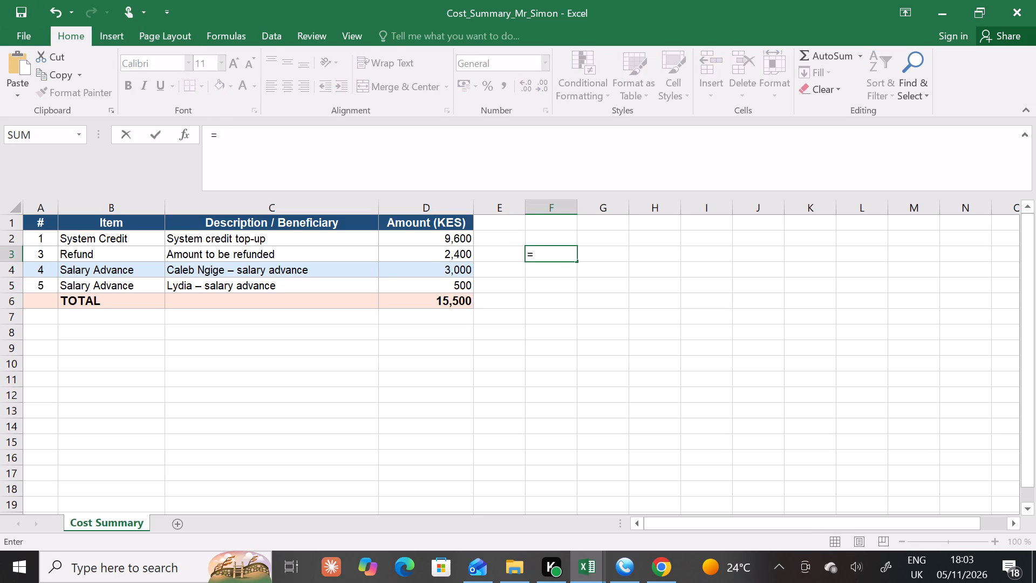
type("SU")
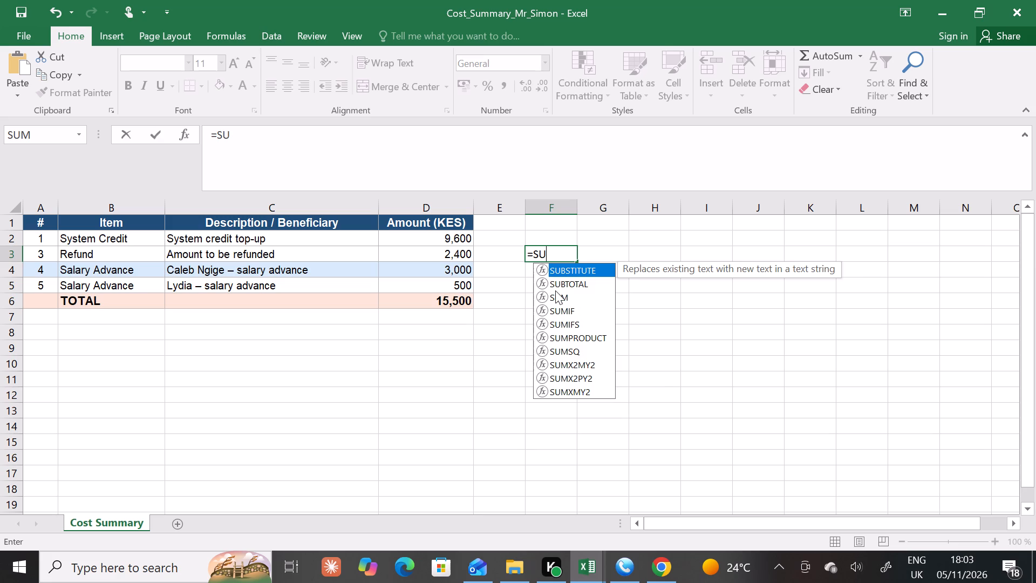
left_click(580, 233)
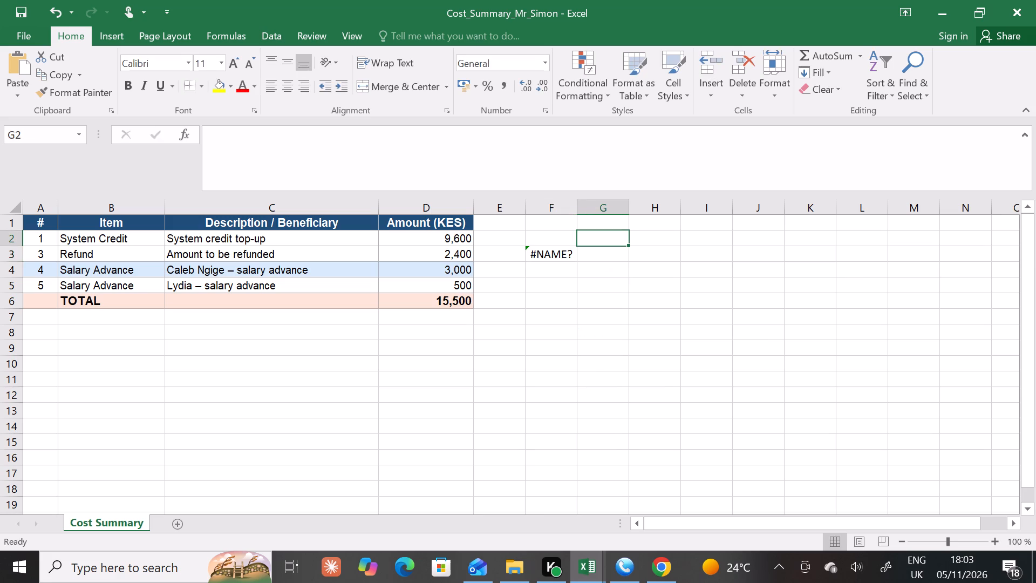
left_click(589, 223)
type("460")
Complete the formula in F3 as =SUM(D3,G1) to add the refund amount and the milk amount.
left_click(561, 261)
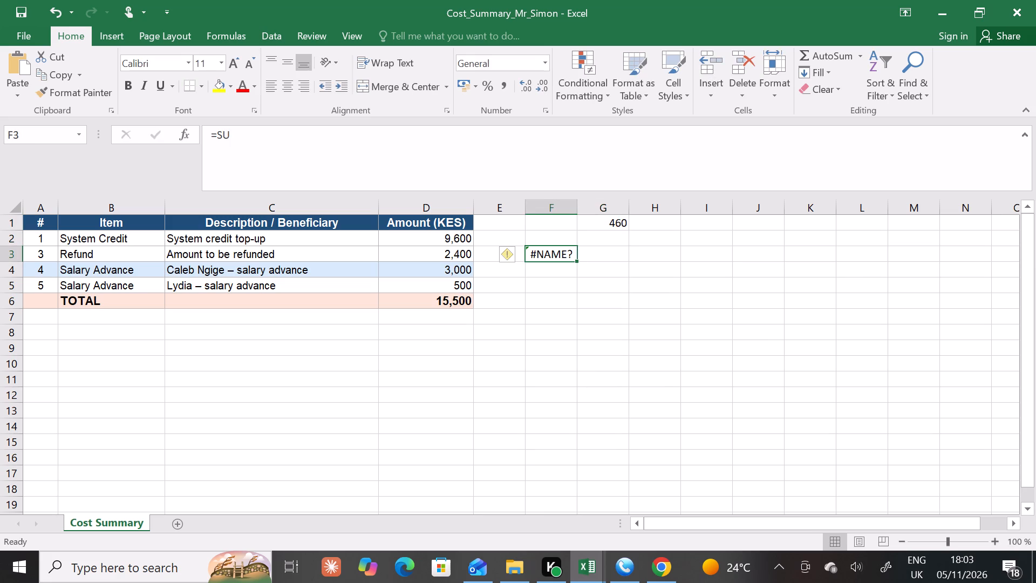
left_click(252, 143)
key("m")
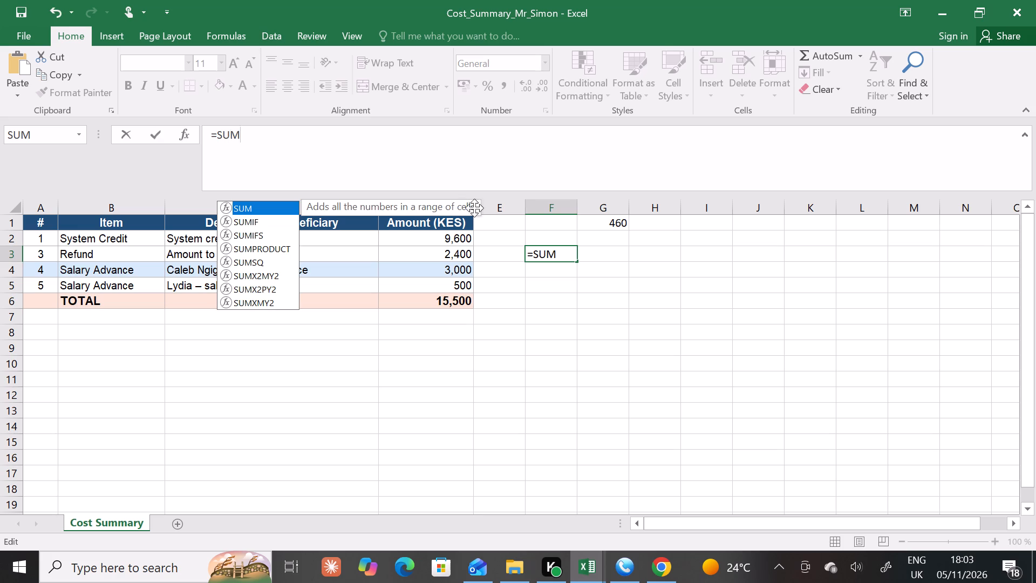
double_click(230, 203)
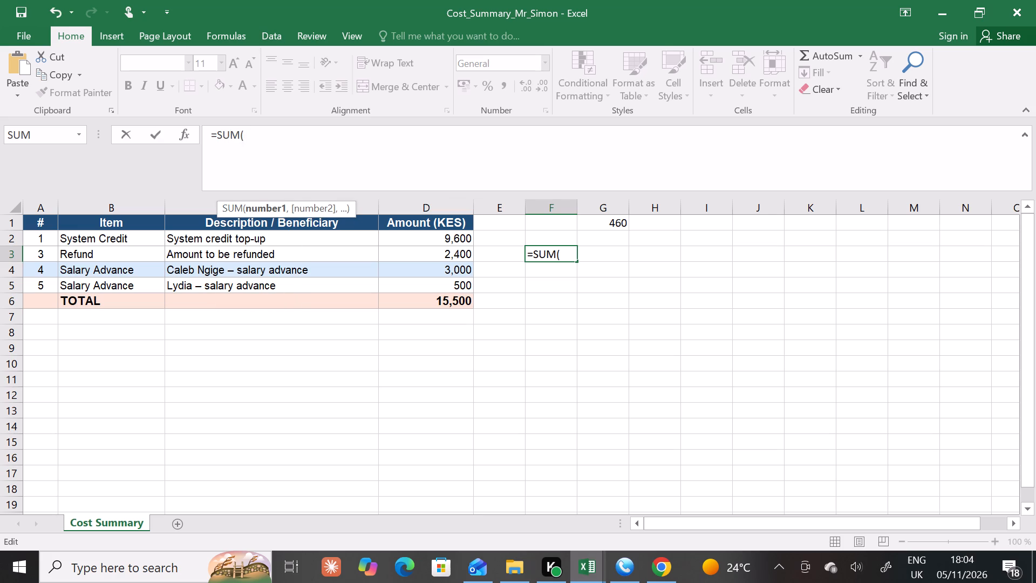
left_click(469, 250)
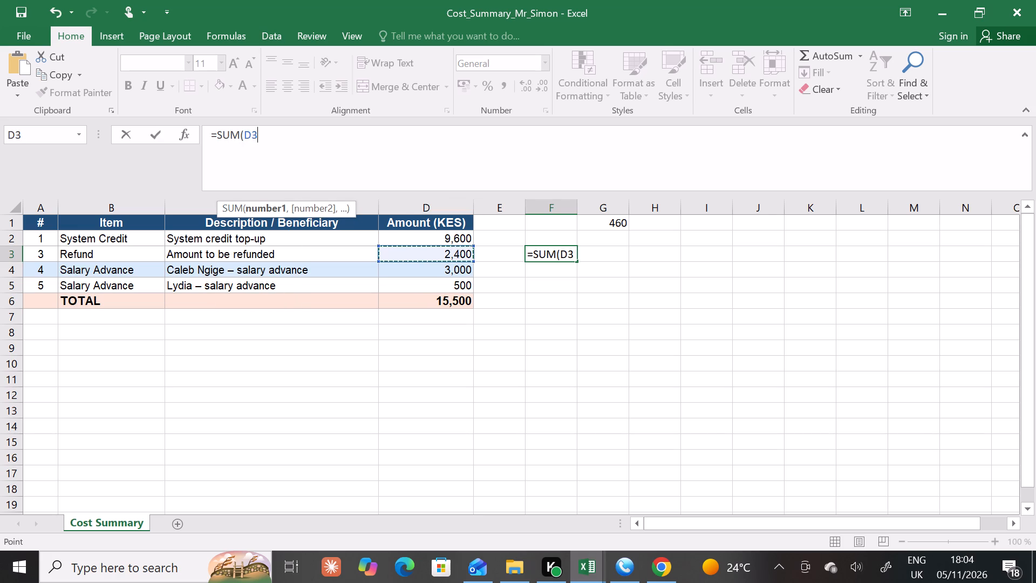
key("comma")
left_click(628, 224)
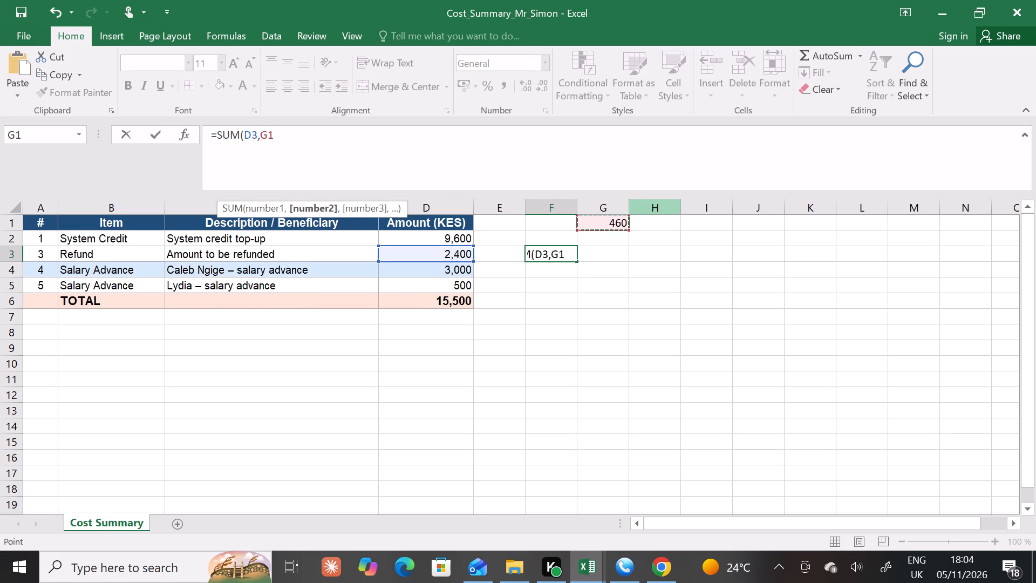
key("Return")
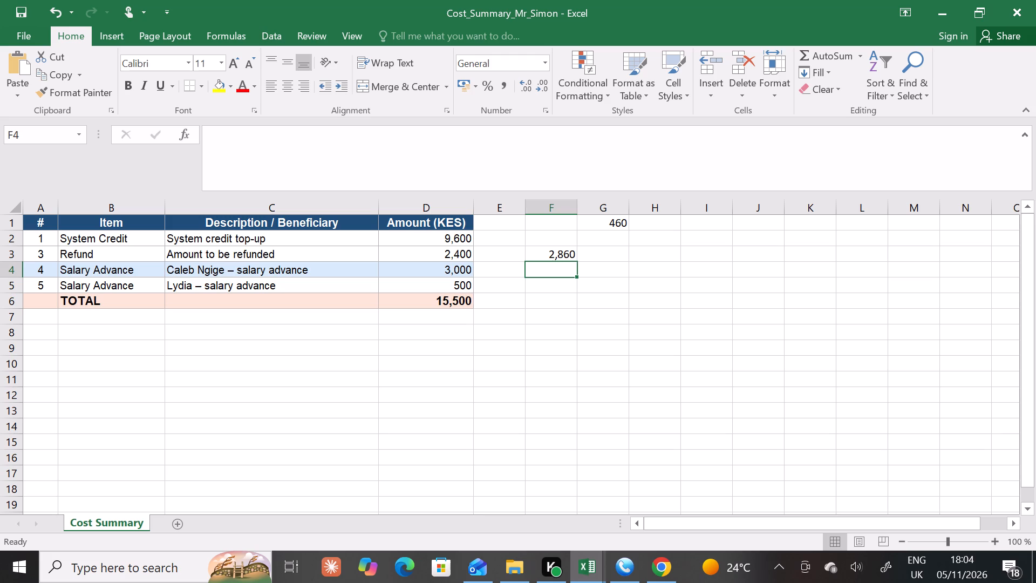
Set the amount in the Refund row to 2860.
left_click(459, 259)
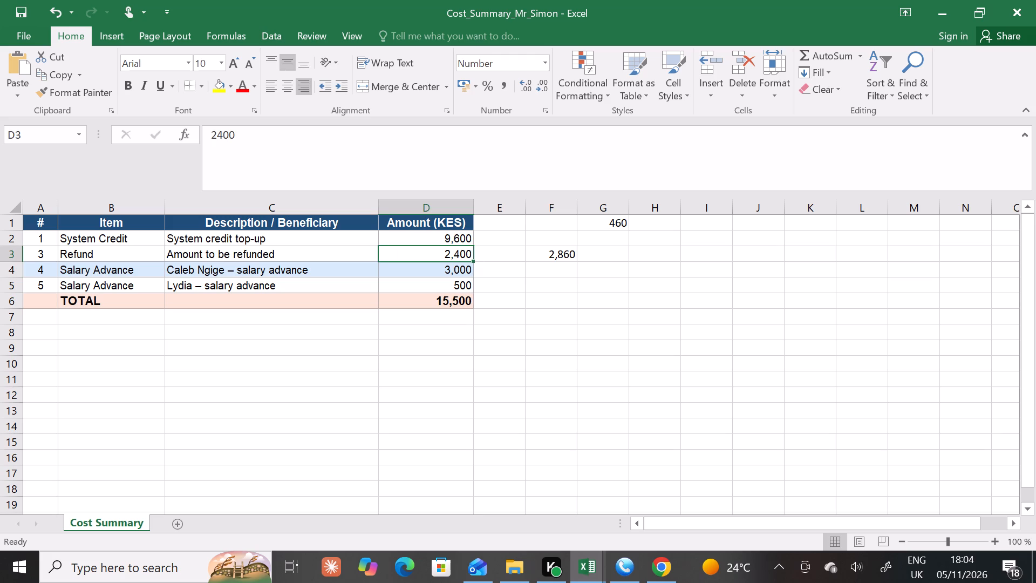
key("2")
type("860")
left_click(505, 267)
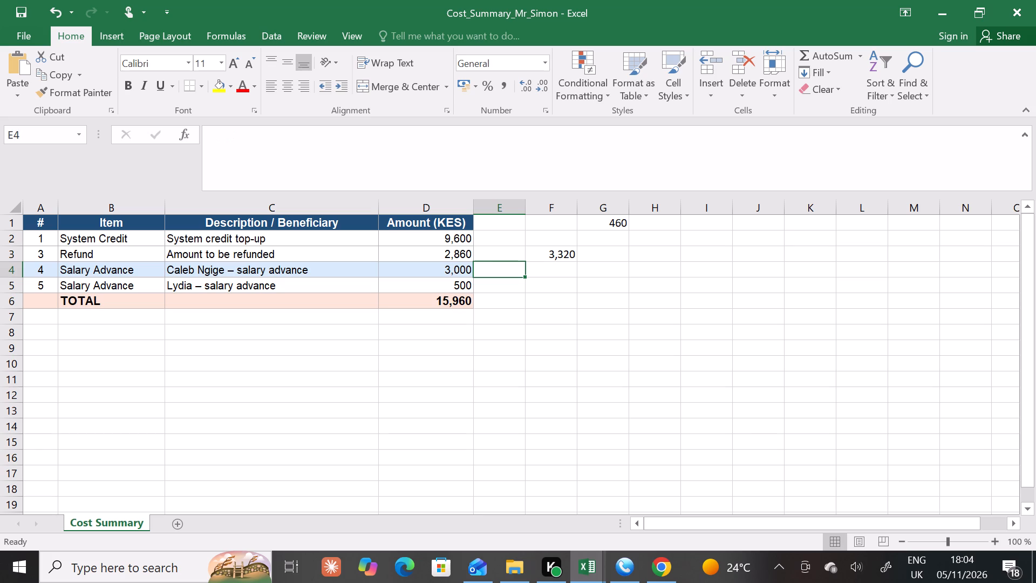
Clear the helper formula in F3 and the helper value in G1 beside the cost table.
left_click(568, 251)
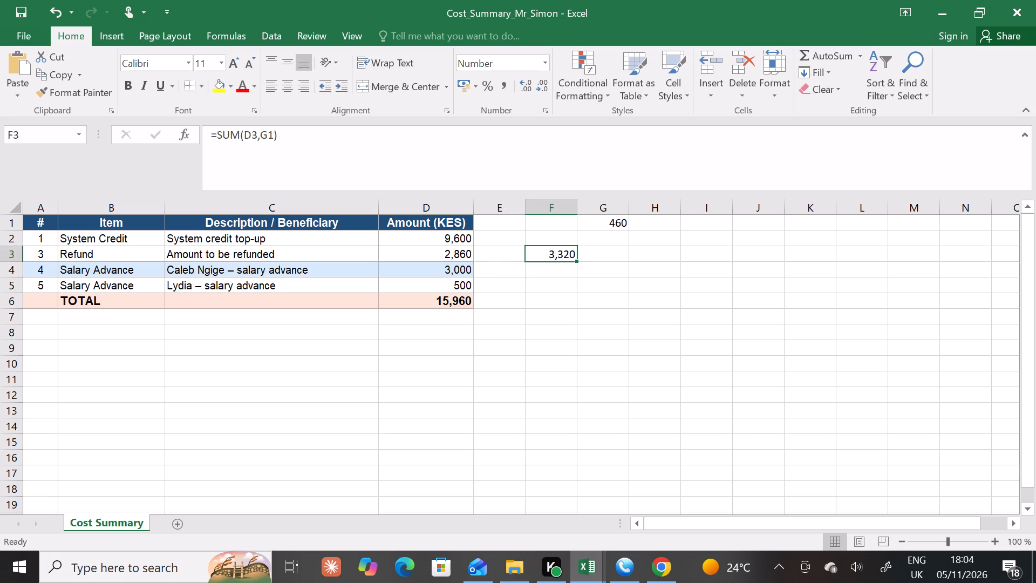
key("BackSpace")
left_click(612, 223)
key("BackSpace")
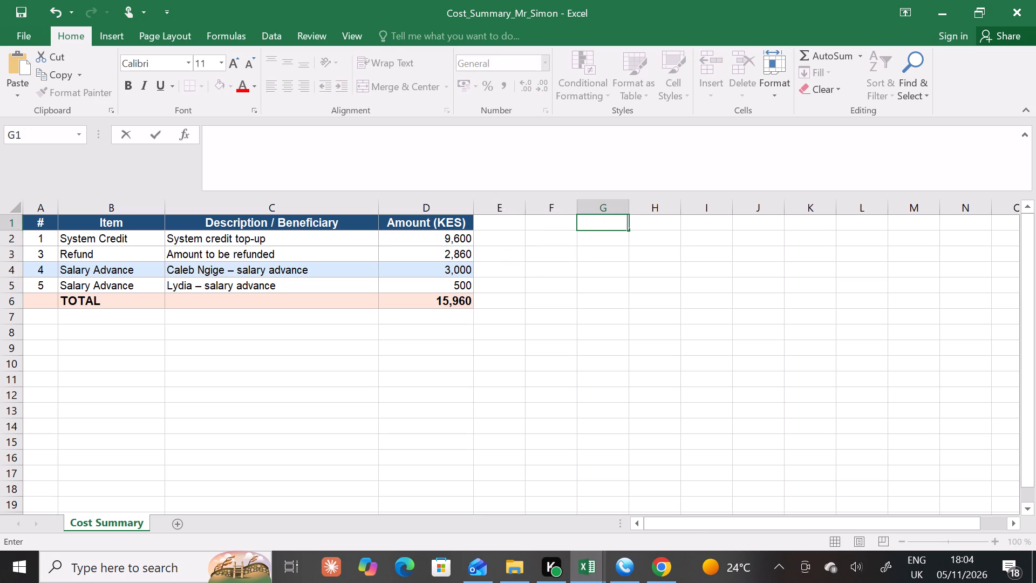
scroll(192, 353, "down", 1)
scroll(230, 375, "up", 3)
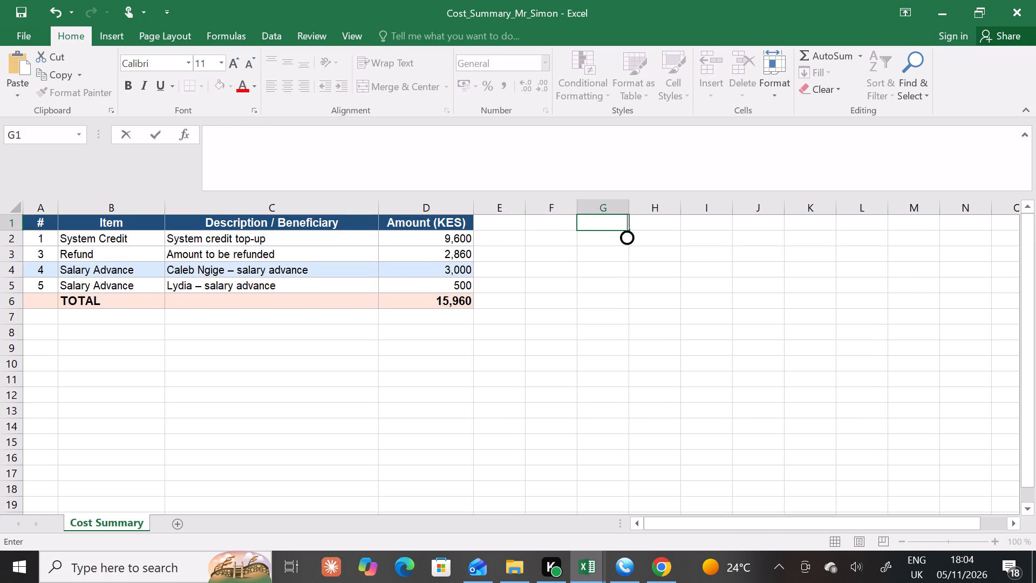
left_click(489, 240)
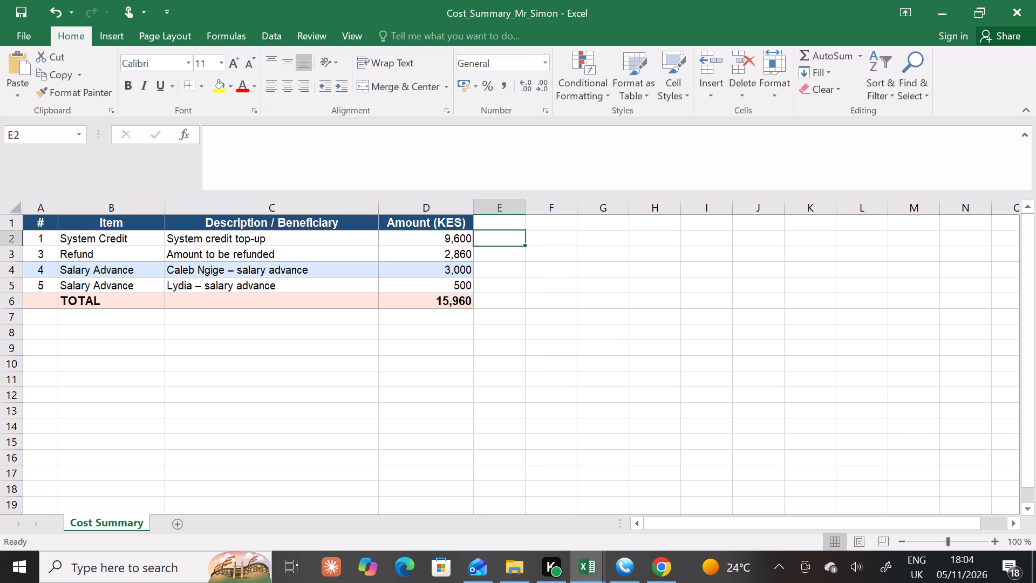
Open the Save As options for the edited cost summary workbook.
left_click(0, 30)
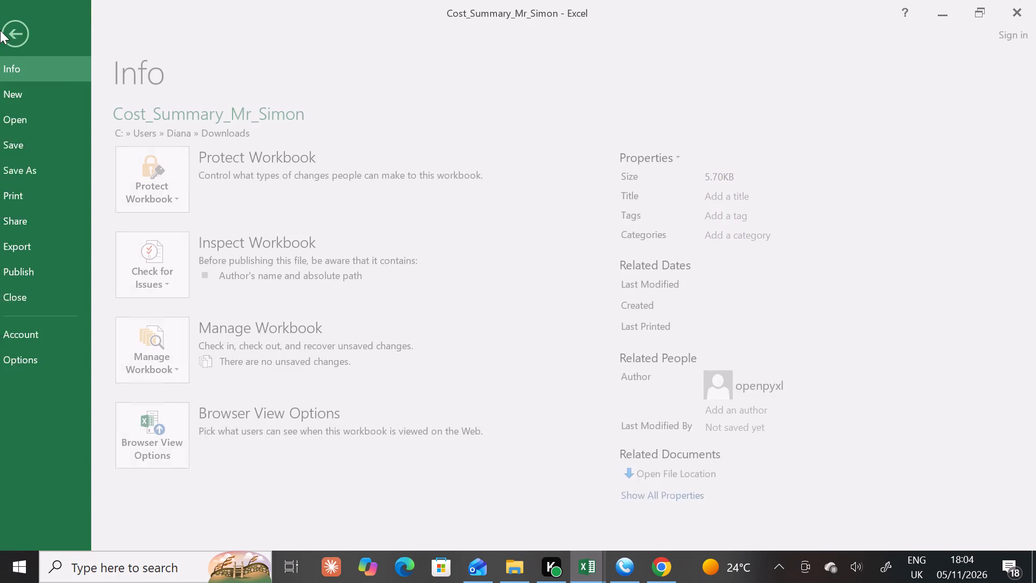
left_click(64, 172)
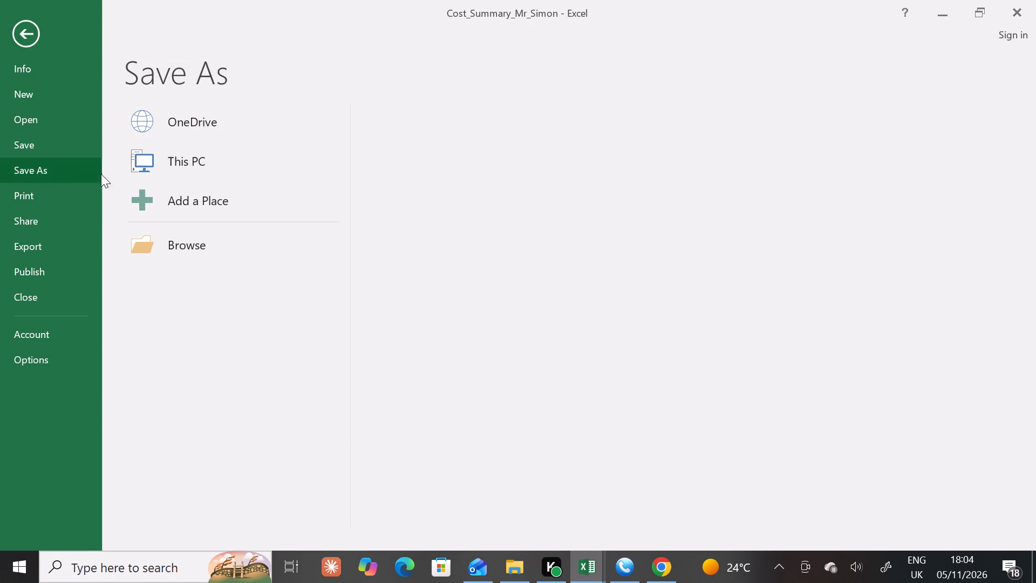
Save a copy of the cost summary workbook in the Downloads folder under the name Cost_Summary_5TH NOV.
left_click(160, 245)
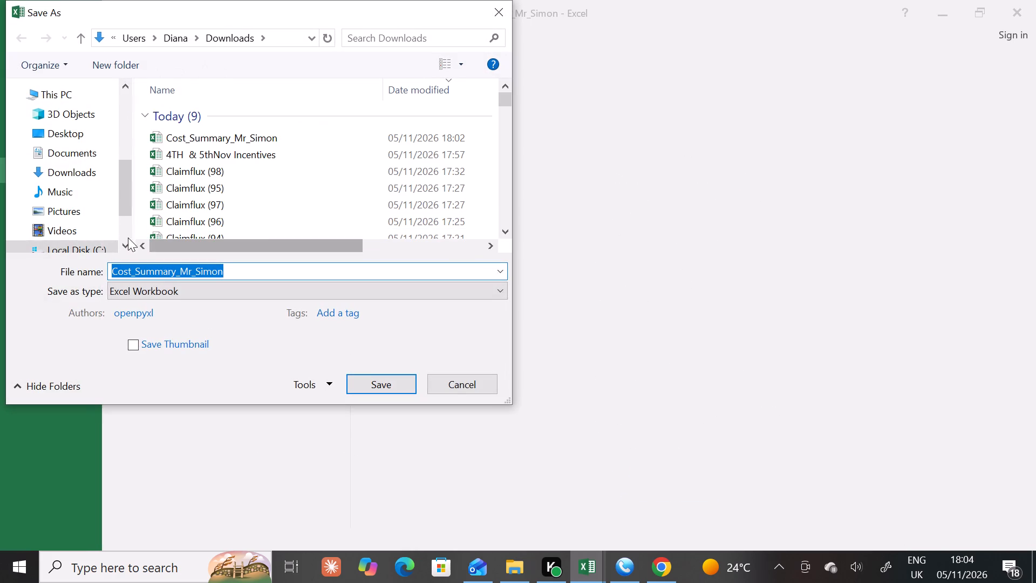
left_click(78, 165)
left_click(254, 257)
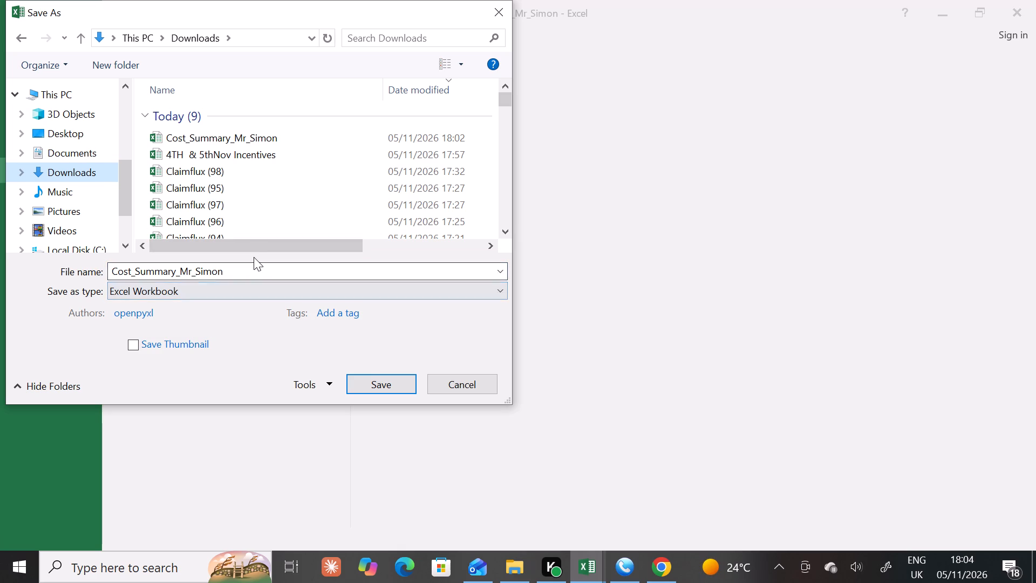
left_click(242, 269)
left_click(242, 269)
left_click(242, 269)
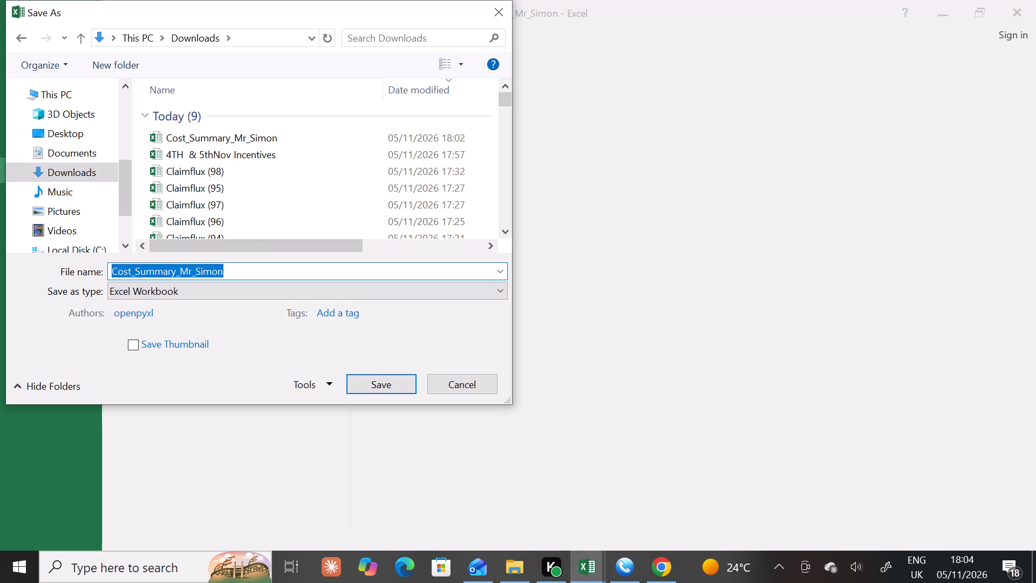
left_click(242, 269)
left_click(242, 269)
key("BackSpace")
key("BackSpace")
key("BackSpace")
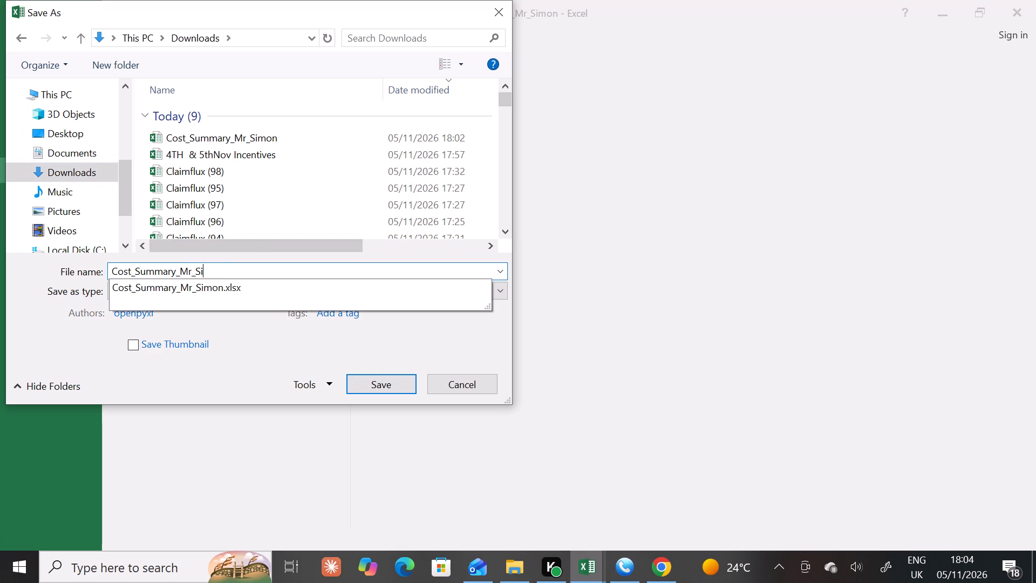
key("BackSpace")
key("BackSpace")
key("BackSpace")
key("BackSpace")
key("BackSpace")
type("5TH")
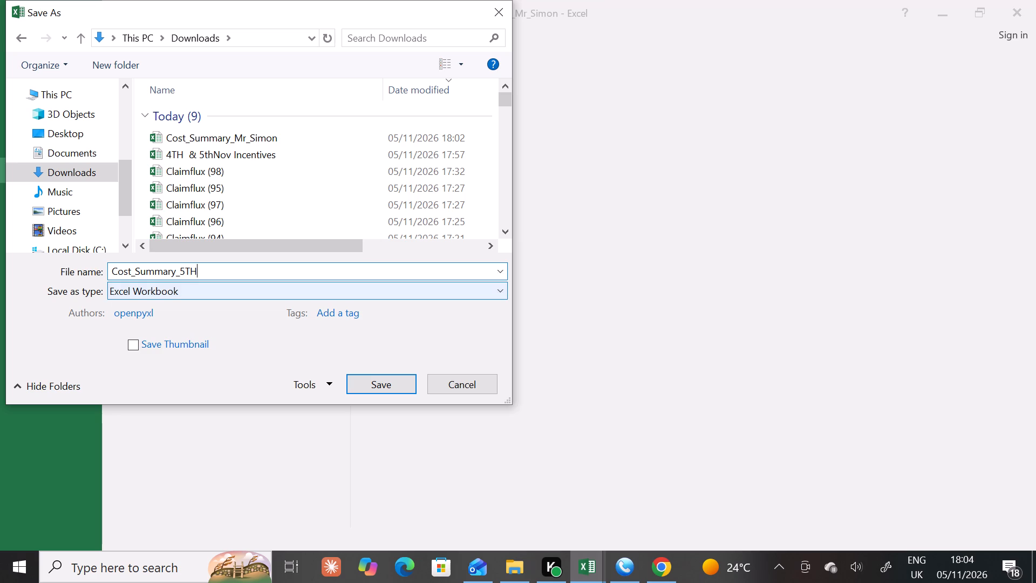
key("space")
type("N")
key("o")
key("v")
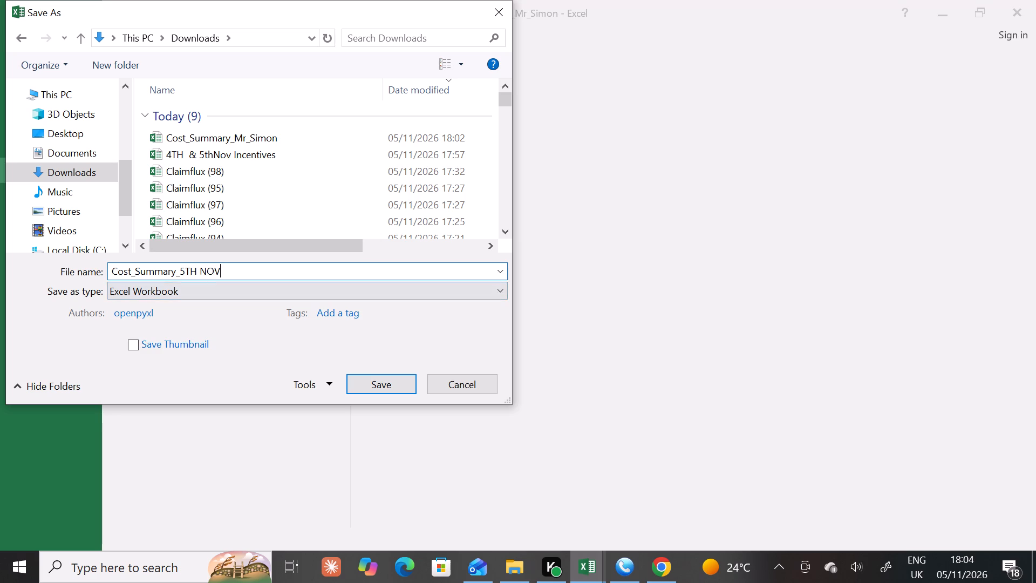